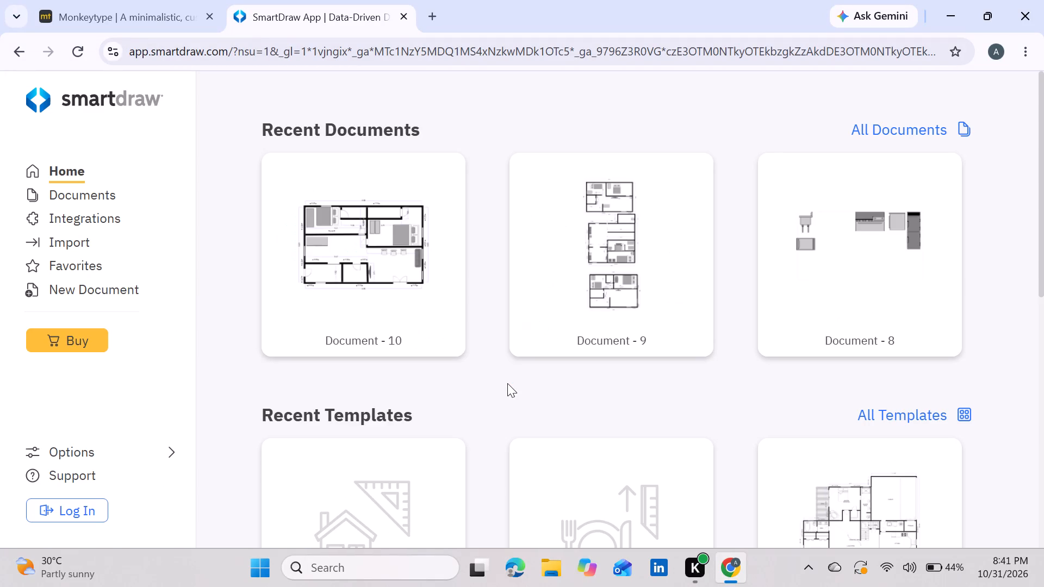
Open the Document - 10 floor plan and close the SmartDraw AI pane.
{"action": "left_click", "coordinate": [363, 263]}
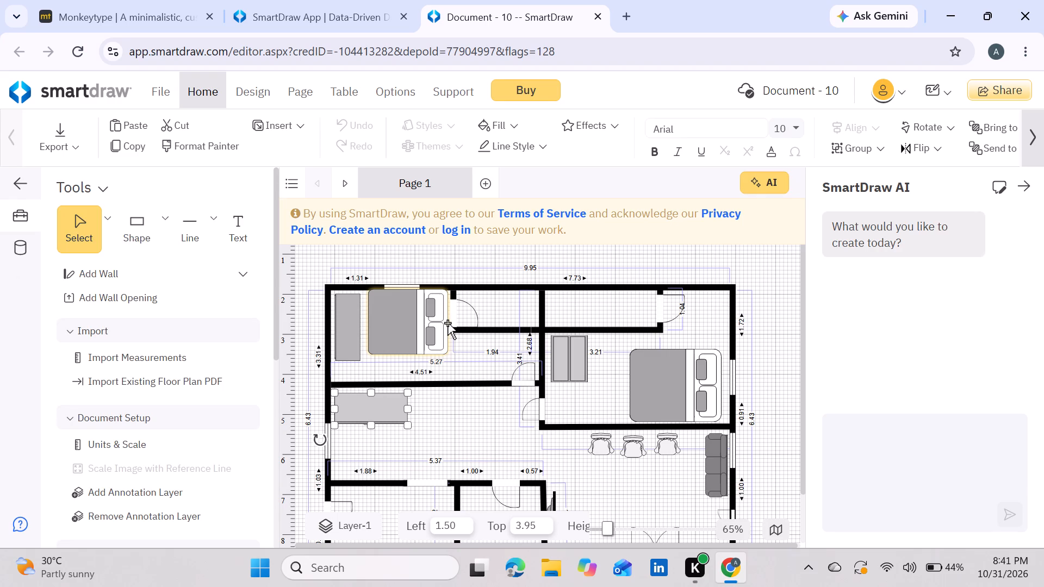
{"action": "scroll", "coordinate": [448, 323], "scroll_direction": "down", "scroll_amount": 3}
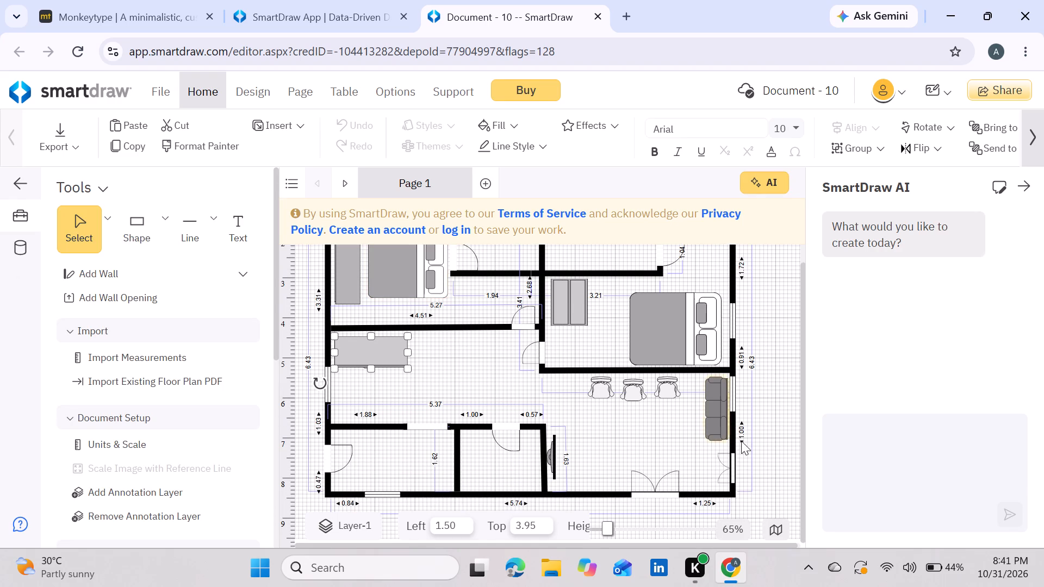
{"action": "left_click", "coordinate": [1027, 185]}
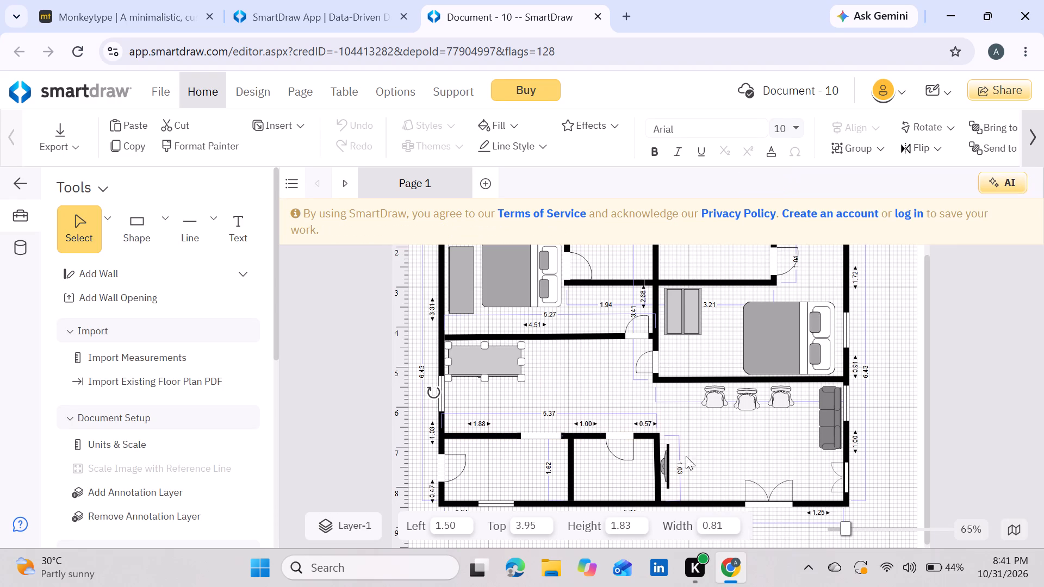
Draw a horizontal wall about 10.45 long below the existing floor plan as the top of a new outline.
{"action": "scroll", "coordinate": [650, 452], "scroll_direction": "down", "scroll_amount": 3}
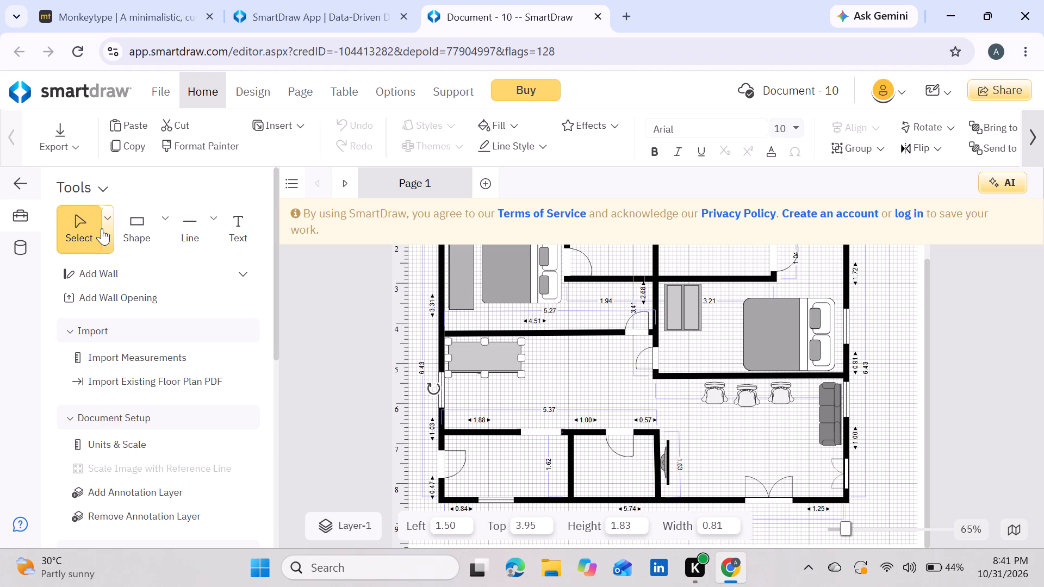
{"action": "left_click", "coordinate": [81, 278]}
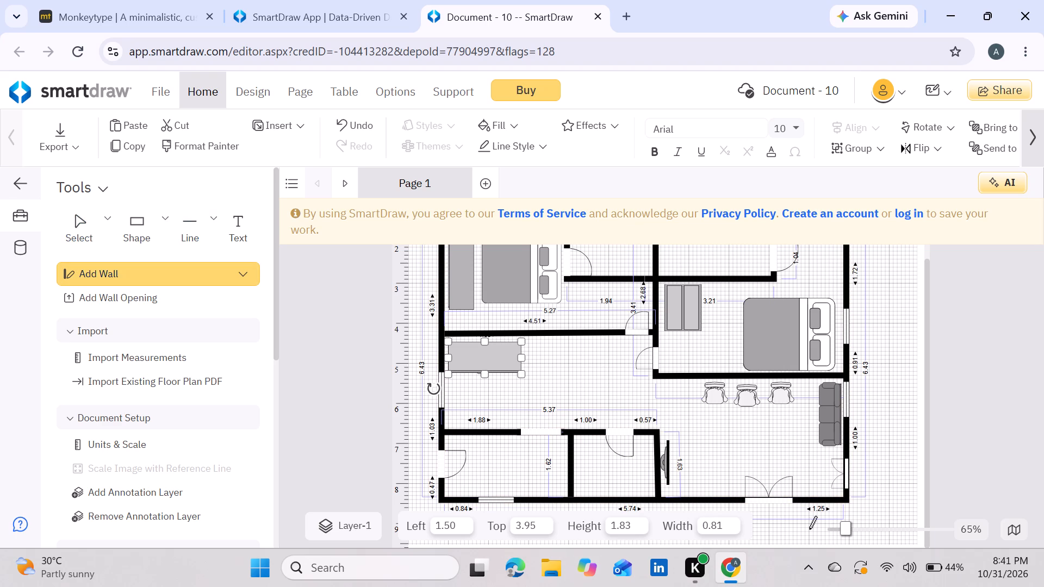
{"action": "scroll", "coordinate": [817, 511], "scroll_direction": "down", "scroll_amount": 2}
{"action": "left_click_drag", "start_coordinate": [443, 541], "coordinate": [829, 539]}
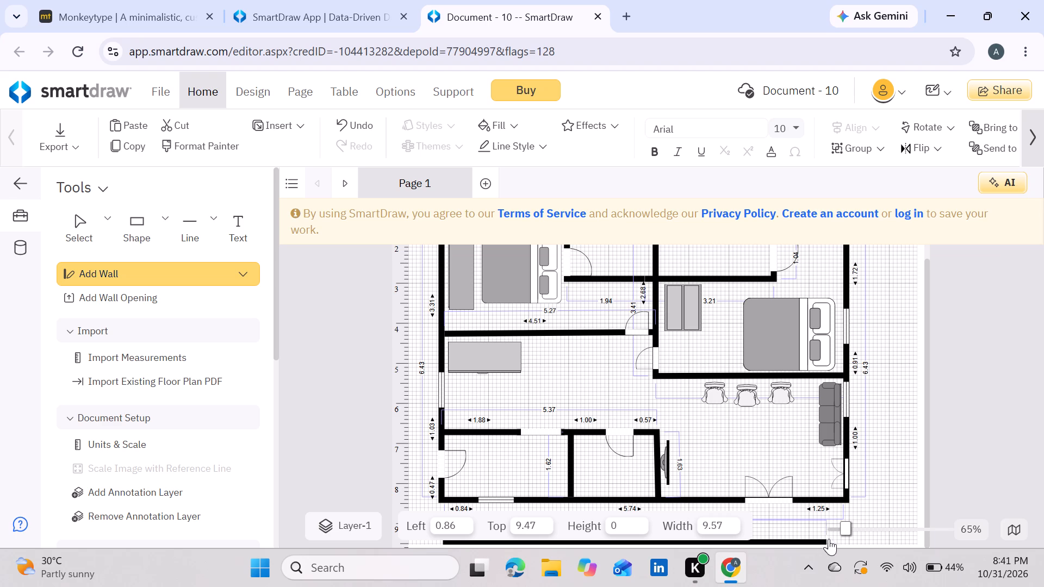
{"action": "left_click_drag", "start_coordinate": [829, 539], "coordinate": [862, 539]}
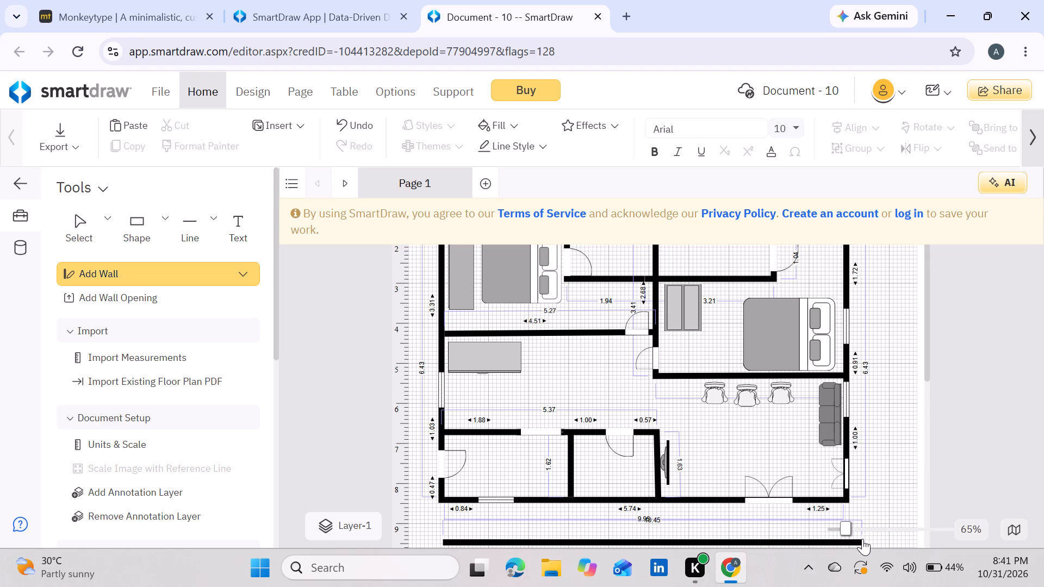
Draw the new outline's right wall straight down from the top wall's right end, about 6.64 long.
{"action": "left_click_drag", "start_coordinate": [859, 539], "coordinate": [861, 573]}
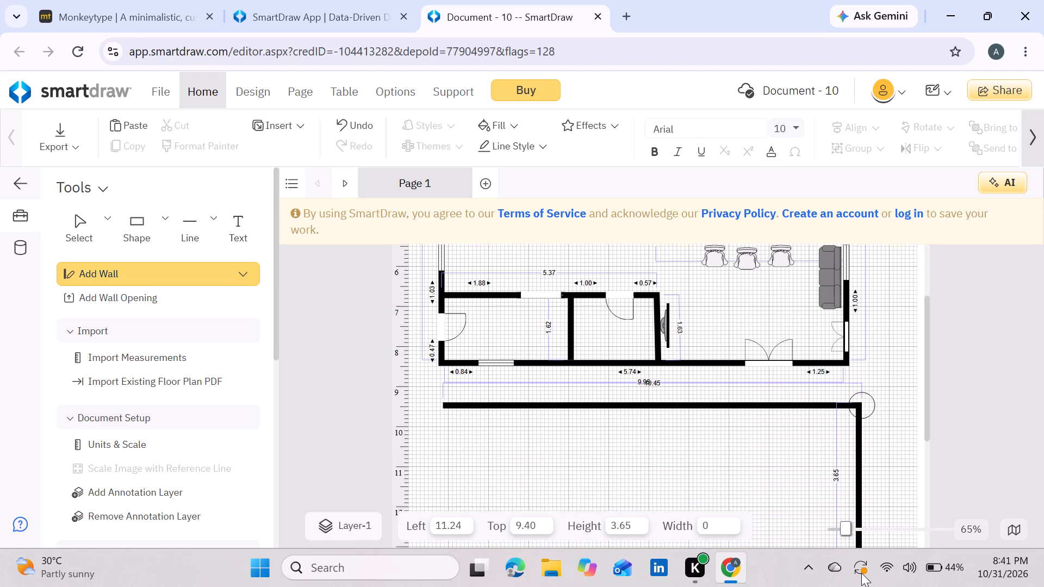
{"action": "left_click_drag", "start_coordinate": [861, 573], "coordinate": [850, 427]}
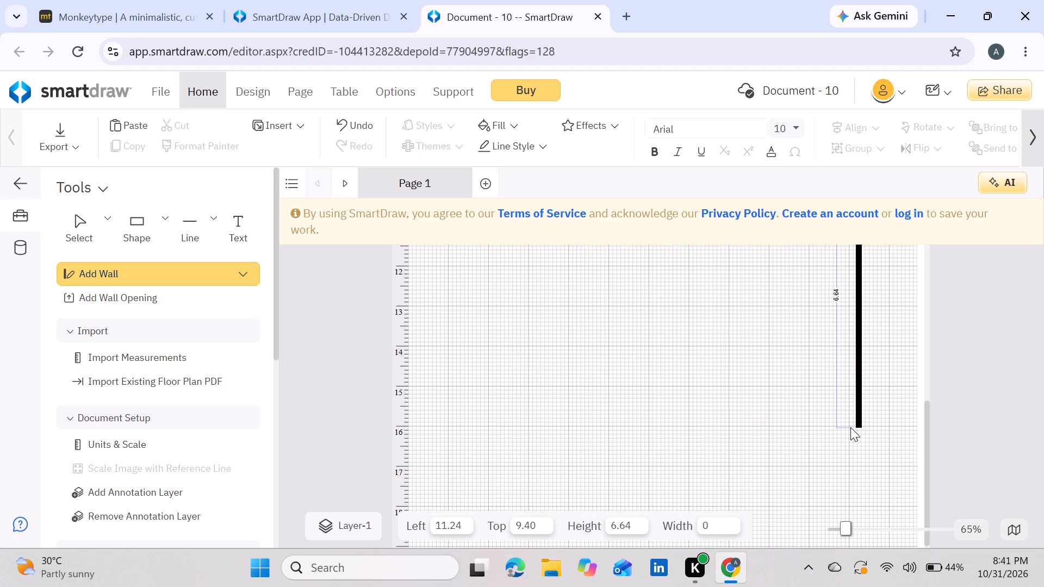
{"action": "left_click_drag", "start_coordinate": [850, 427], "coordinate": [850, 427]}
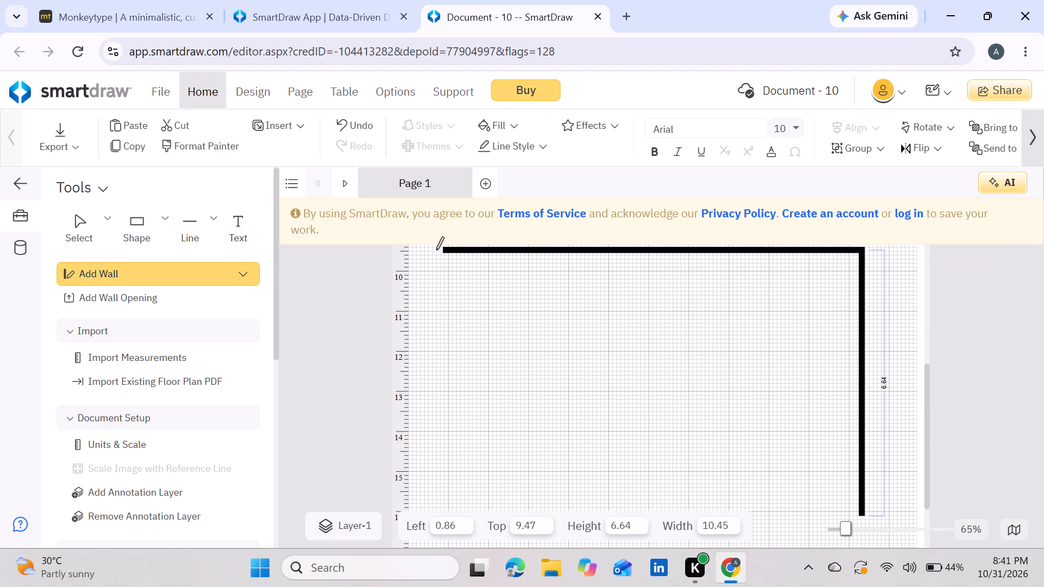
Draw the new outline's left wall straight down from the top wall's left end, about 6.65 long.
{"action": "left_click_drag", "start_coordinate": [445, 249], "coordinate": [458, 504]}
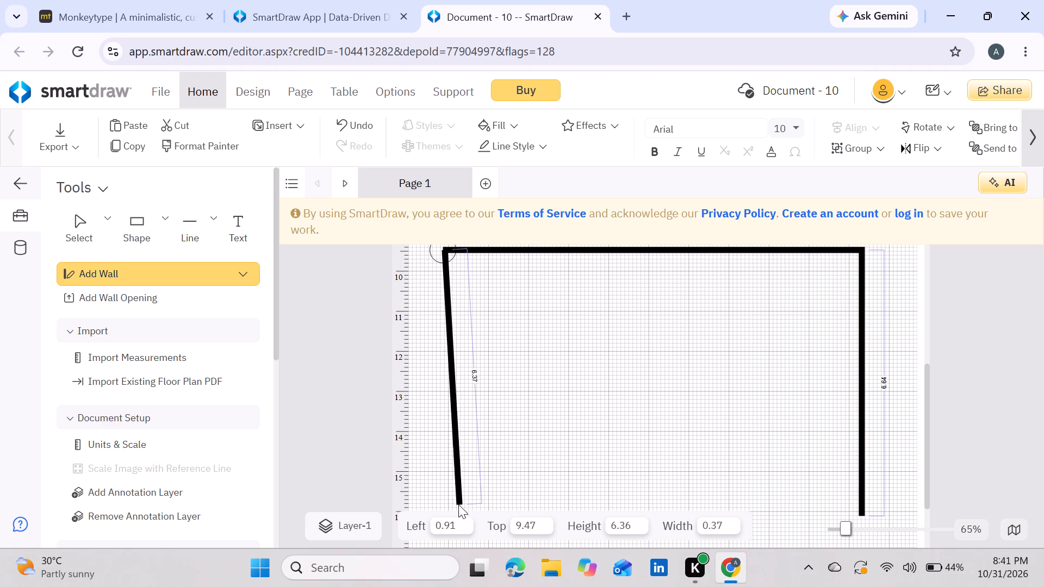
{"action": "left_click_drag", "start_coordinate": [458, 504], "coordinate": [453, 522]}
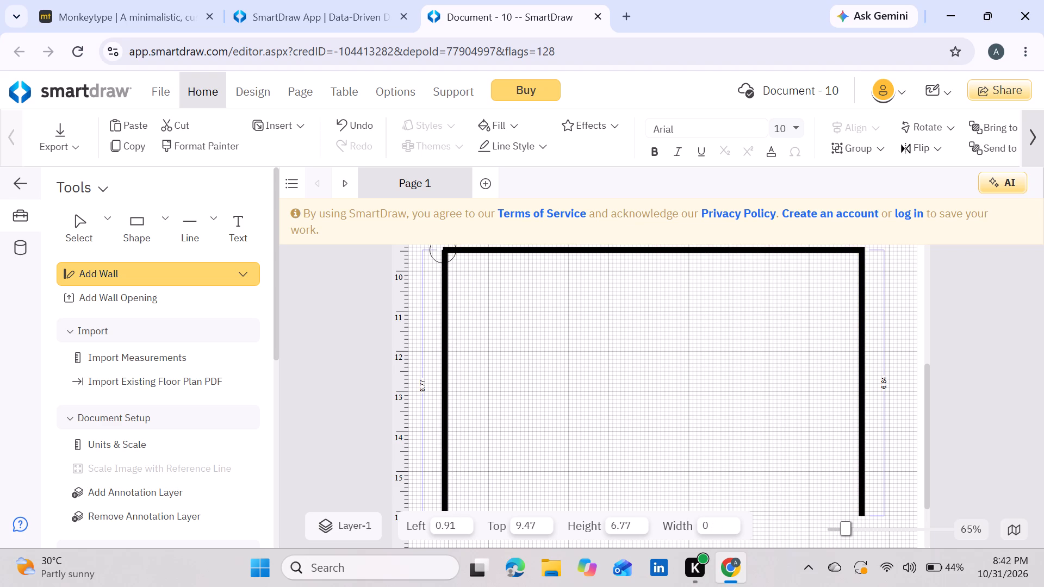
{"action": "left_click_drag", "start_coordinate": [453, 522], "coordinate": [449, 405]}
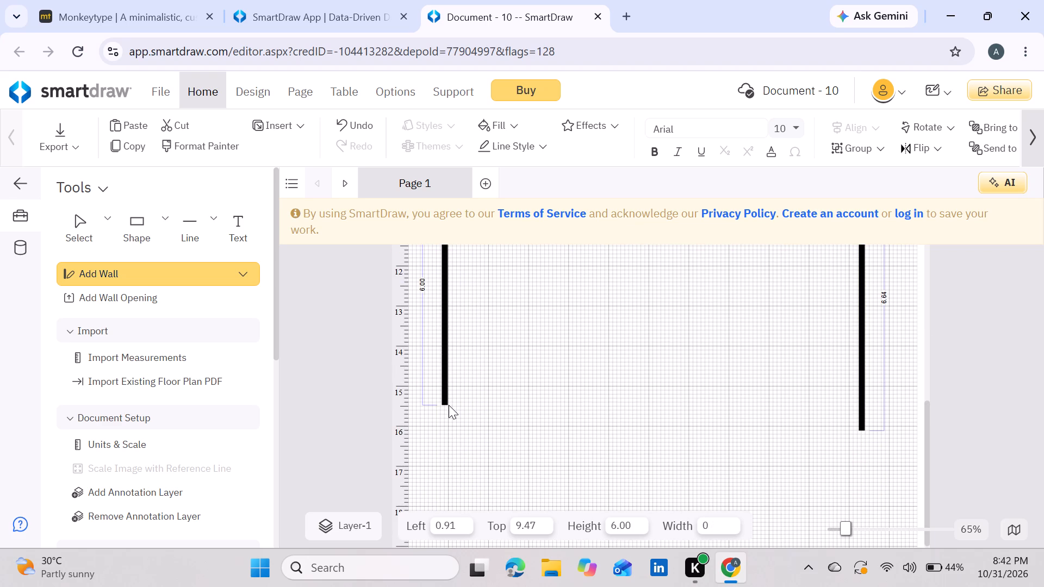
{"action": "left_click_drag", "start_coordinate": [449, 405], "coordinate": [447, 430]}
Close the new outline with a bottom wall about 10.57 long joining the left and right walls.
{"action": "scroll", "coordinate": [447, 430], "scroll_direction": "down", "scroll_amount": 2}
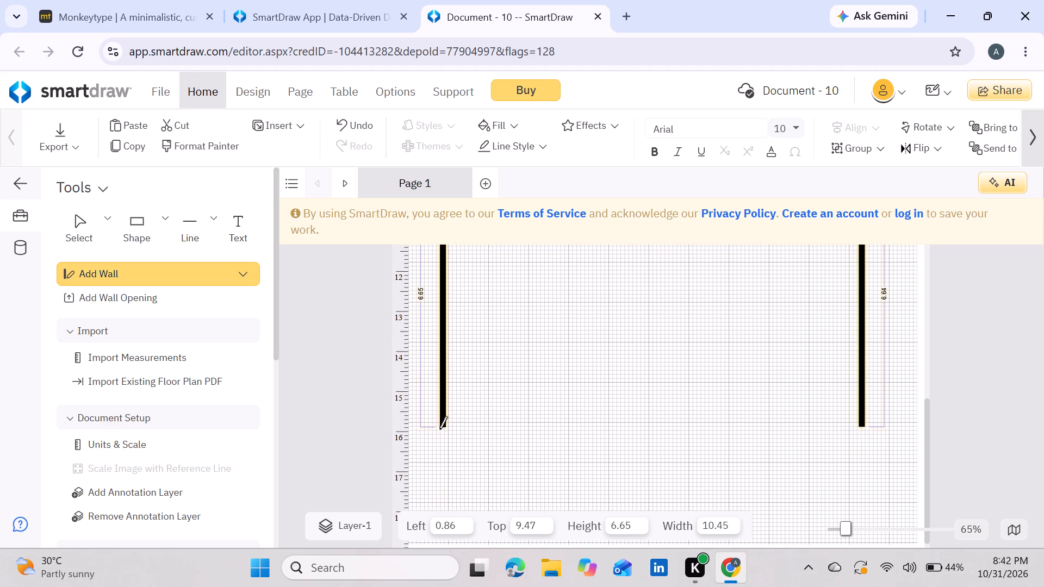
{"action": "left_click_drag", "start_coordinate": [442, 426], "coordinate": [643, 430]}
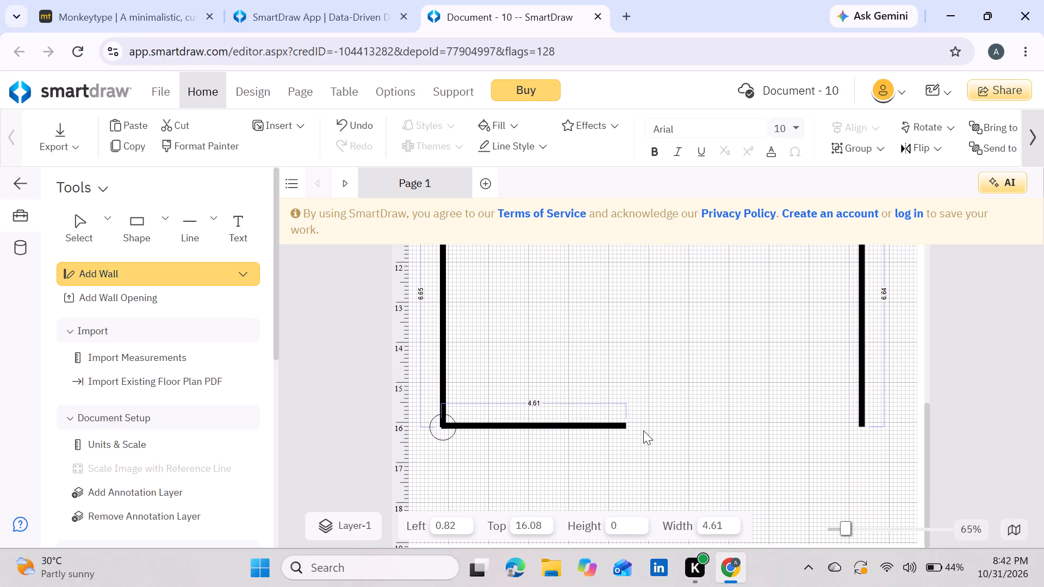
{"action": "left_click_drag", "start_coordinate": [643, 430], "coordinate": [878, 428]}
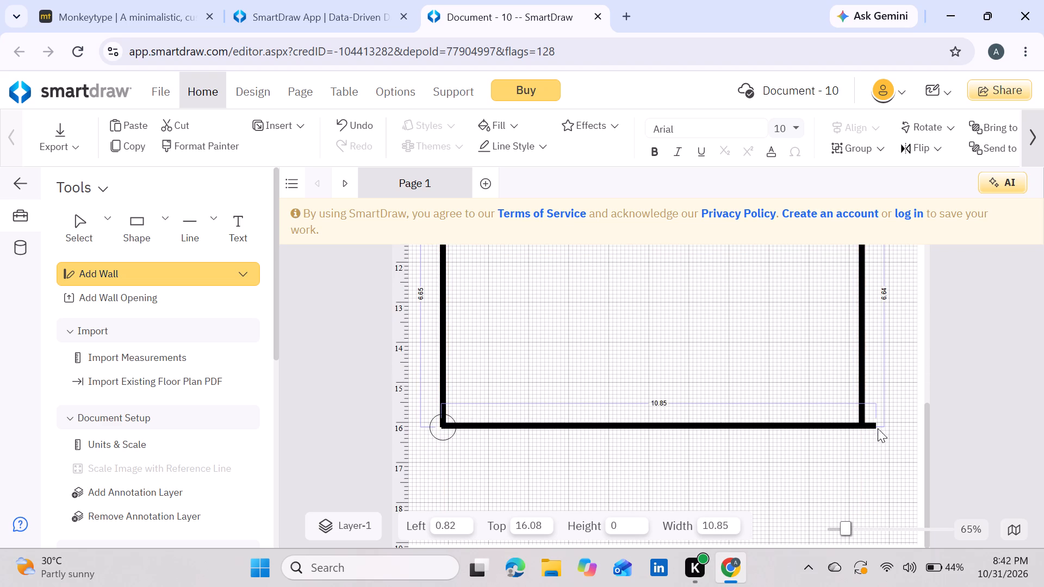
{"action": "left_click_drag", "start_coordinate": [878, 428], "coordinate": [865, 424]}
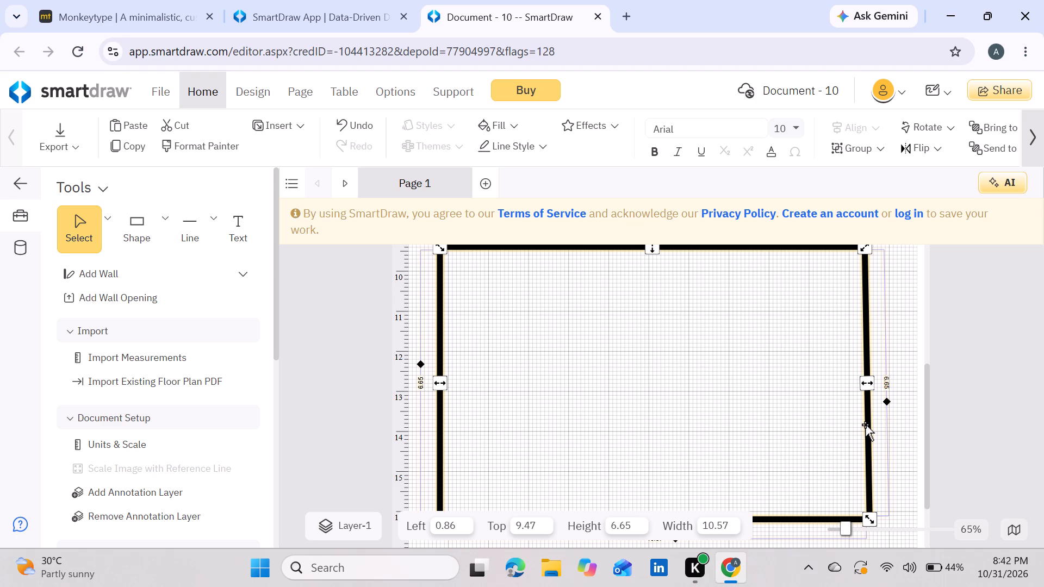
{"action": "key", "text": "Escape"}
Move the new wall outline down, away from the existing plan, to about Left 1.11 and Top 11.08.
{"action": "left_click_drag", "start_coordinate": [729, 248], "coordinate": [737, 313]}
Draw a vertical interior wall about 6.76 long from the outline's bottom wall to its top wall, at about Left 4.98.
{"action": "scroll", "coordinate": [737, 313], "scroll_direction": "down", "scroll_amount": 1}
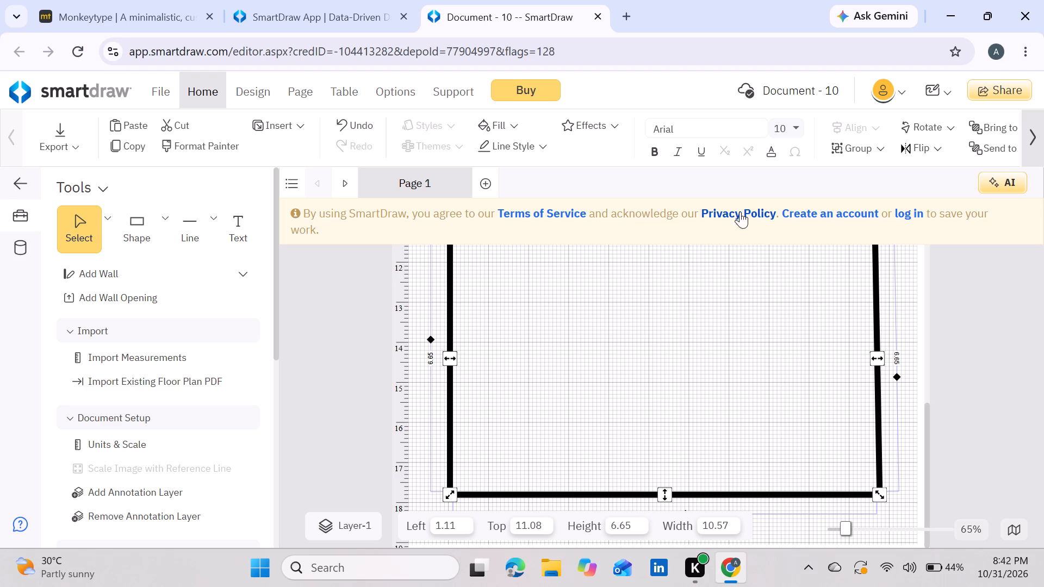
{"action": "scroll", "coordinate": [732, 192], "scroll_direction": "up", "scroll_amount": 1}
{"action": "scroll", "coordinate": [570, 310], "scroll_direction": "up", "scroll_amount": 1}
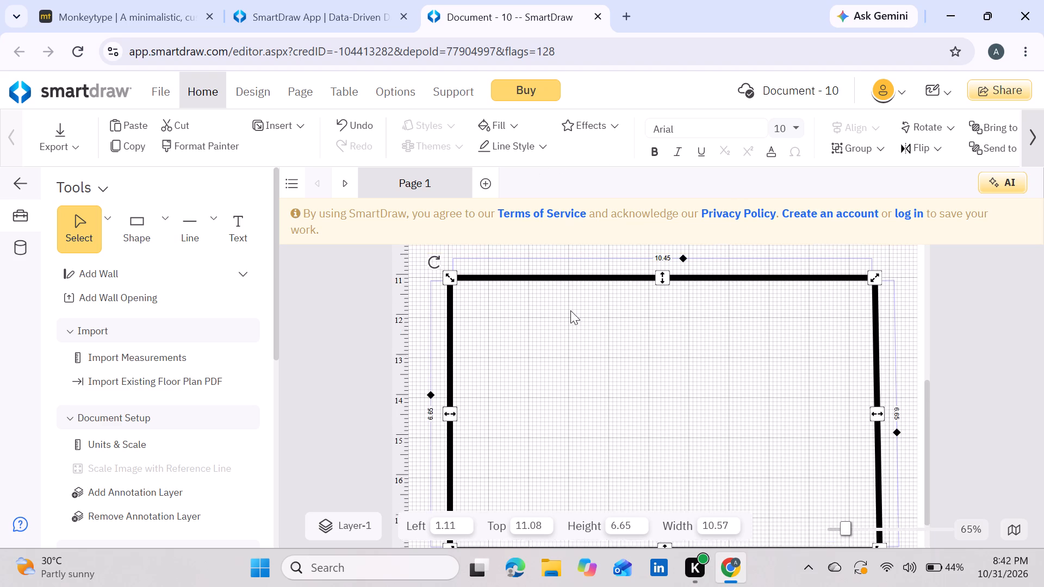
{"action": "scroll", "coordinate": [570, 310], "scroll_direction": "up", "scroll_amount": 1}
{"action": "scroll", "coordinate": [570, 310], "scroll_direction": "down", "scroll_amount": 1}
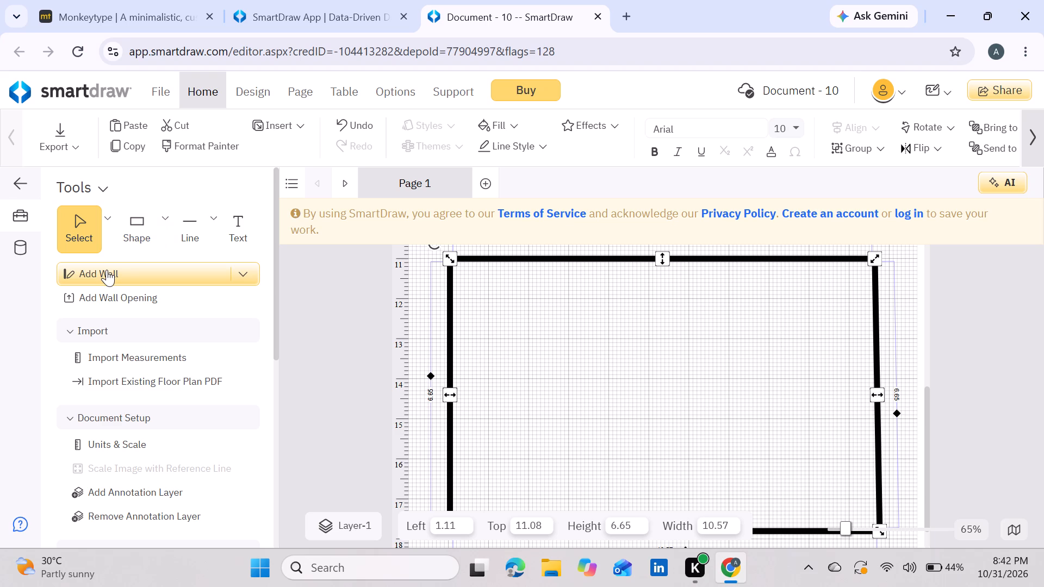
{"action": "left_click", "coordinate": [107, 270]}
{"action": "scroll", "coordinate": [490, 334], "scroll_direction": "down", "scroll_amount": 1}
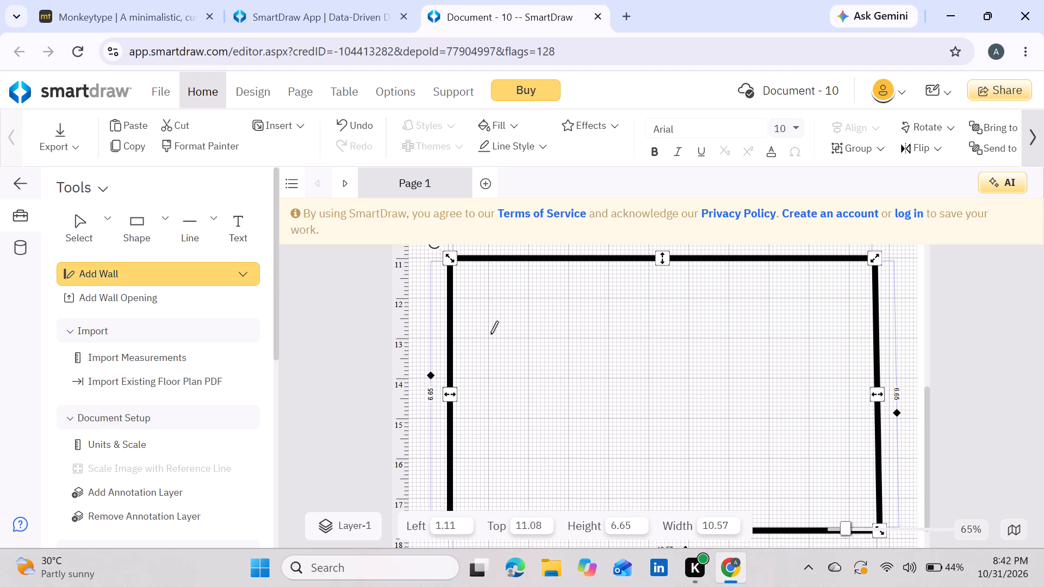
{"action": "scroll", "coordinate": [490, 334], "scroll_direction": "down", "scroll_amount": 2}
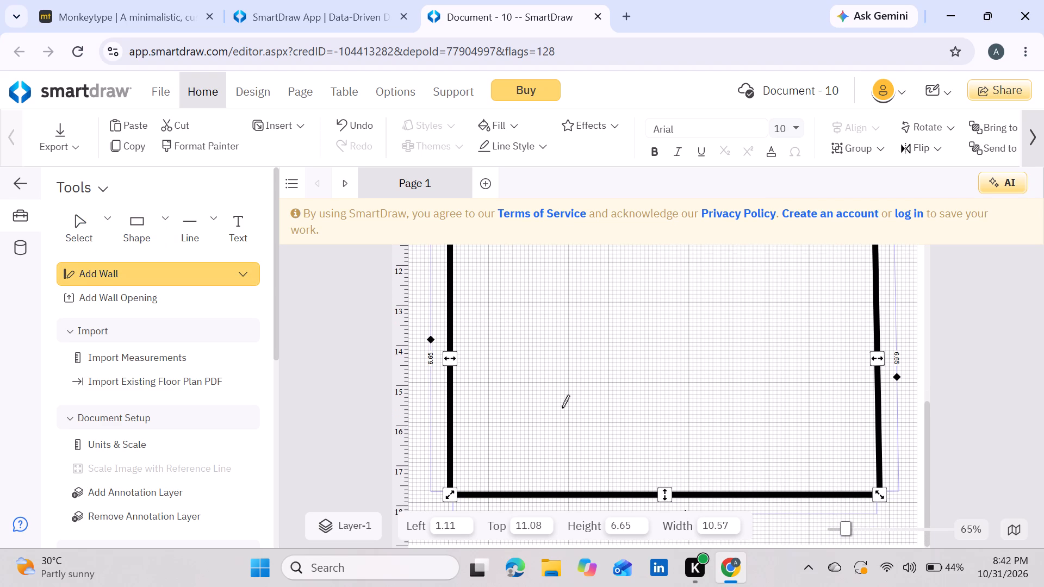
{"action": "scroll", "coordinate": [562, 408], "scroll_direction": "down", "scroll_amount": 2}
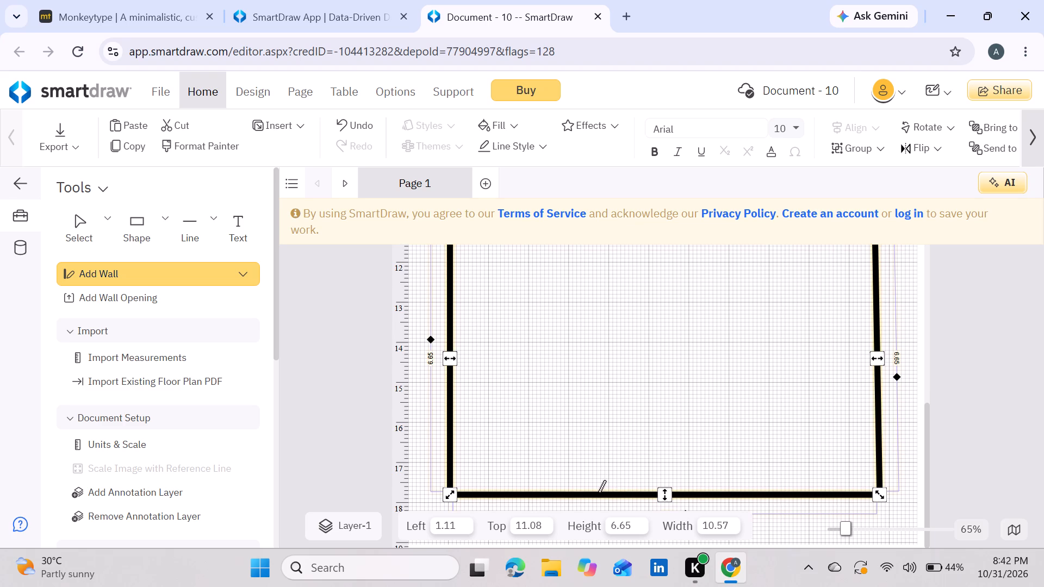
{"action": "left_click_drag", "start_coordinate": [608, 495], "coordinate": [607, 374]}
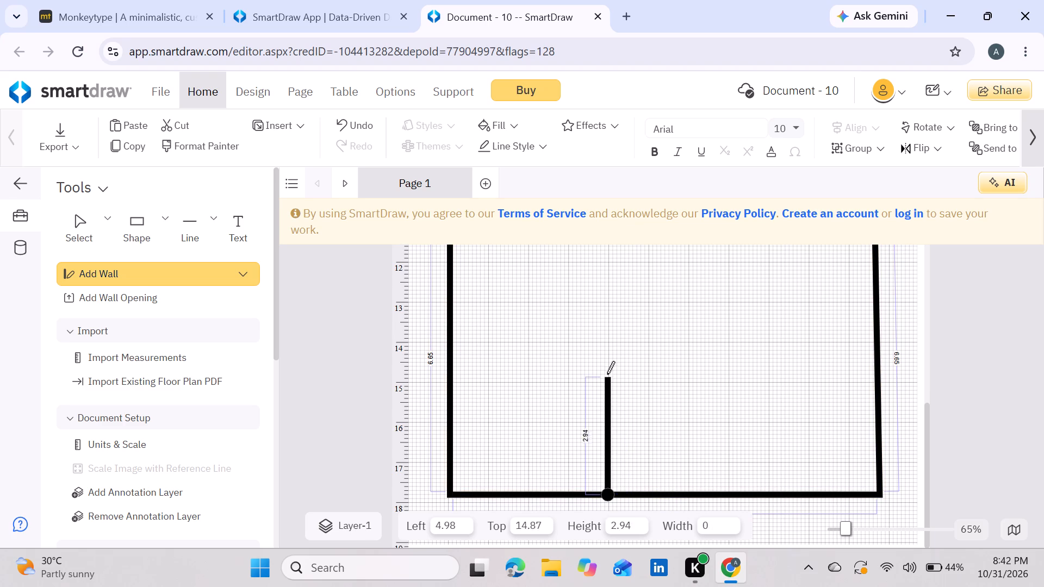
{"action": "left_click_drag", "start_coordinate": [607, 374], "coordinate": [602, 256]}
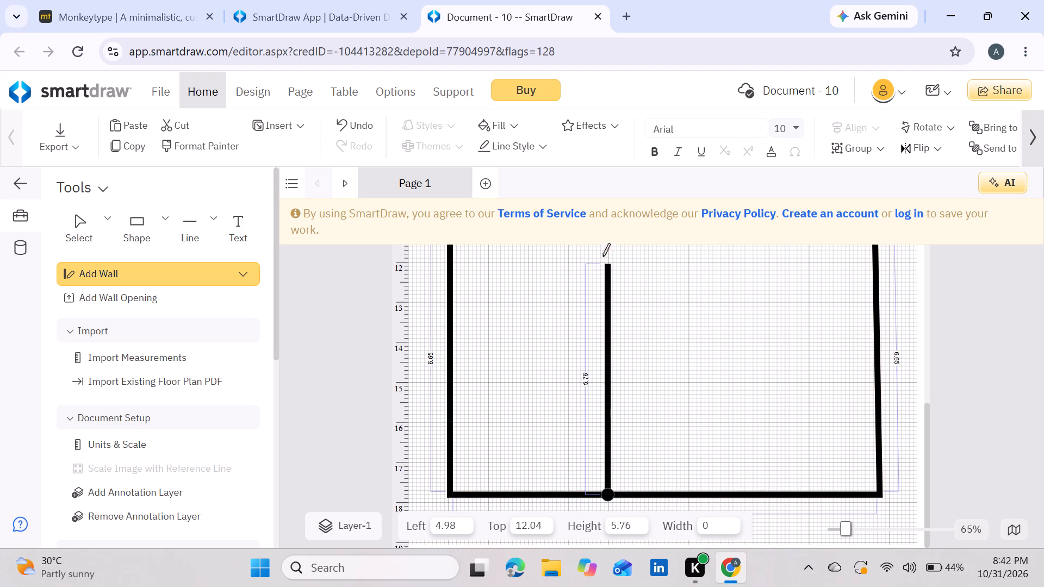
{"action": "left_click_drag", "start_coordinate": [602, 256], "coordinate": [607, 341]}
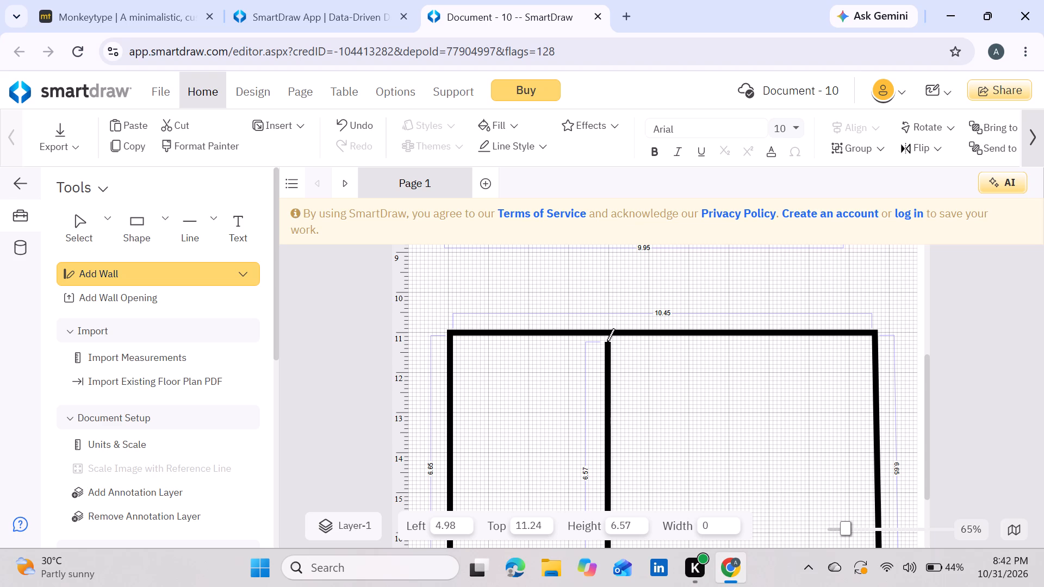
{"action": "left_click_drag", "start_coordinate": [607, 341], "coordinate": [610, 466]}
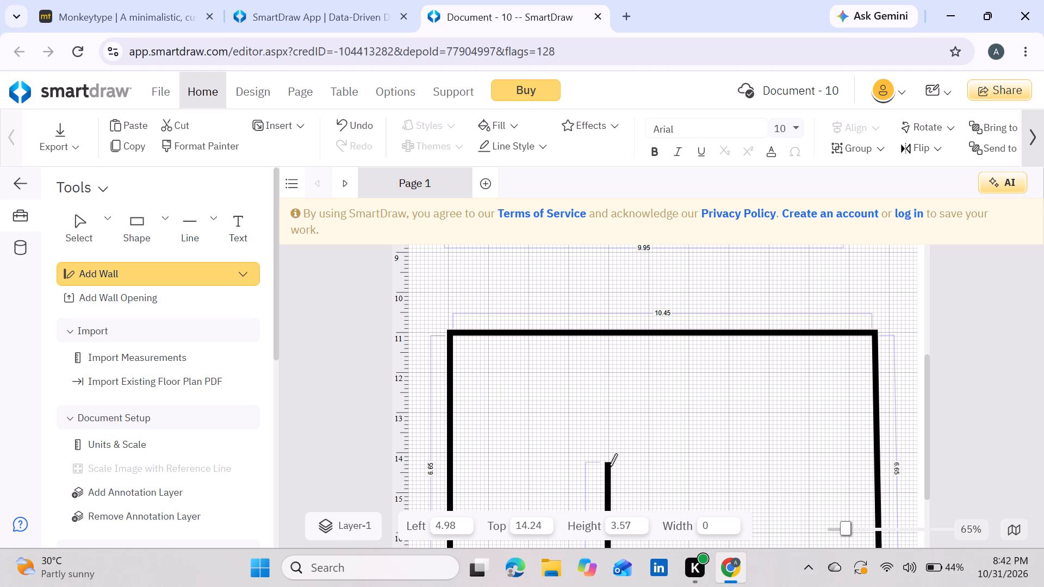
{"action": "left_click_drag", "start_coordinate": [610, 466], "coordinate": [611, 334]}
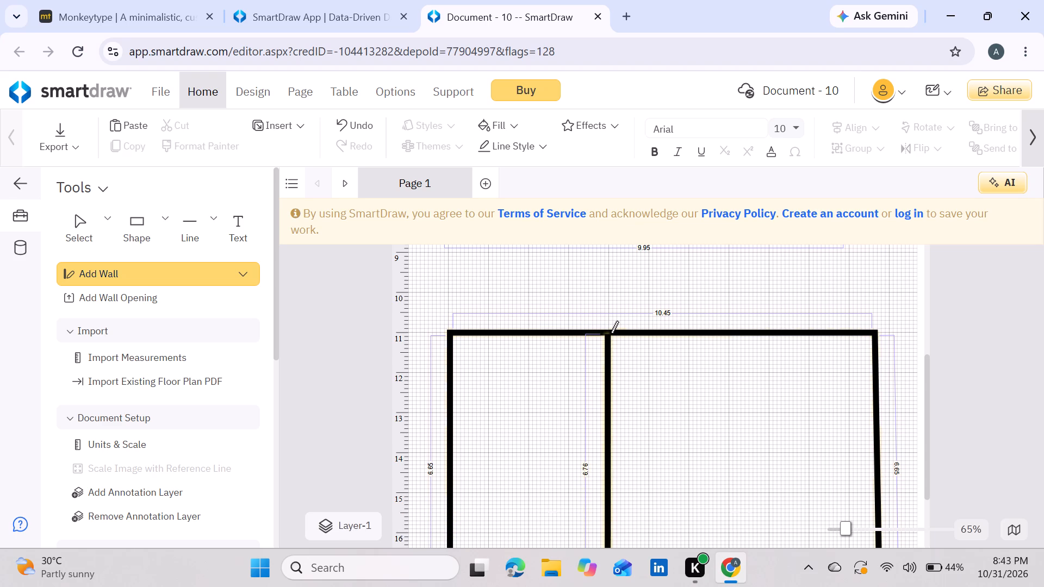
Draw a horizontal interior wall about 6.66 long from the vertical interior wall to the right outer wall, at about Top 14.99.
{"action": "scroll", "coordinate": [627, 419], "scroll_direction": "down", "scroll_amount": 1}
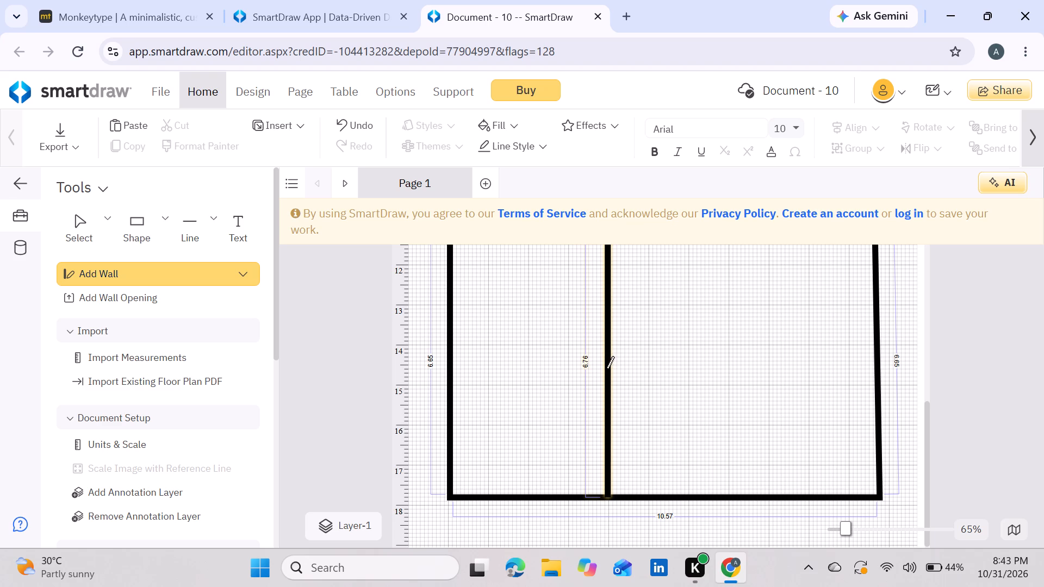
{"action": "left_click_drag", "start_coordinate": [609, 384], "coordinate": [792, 383]}
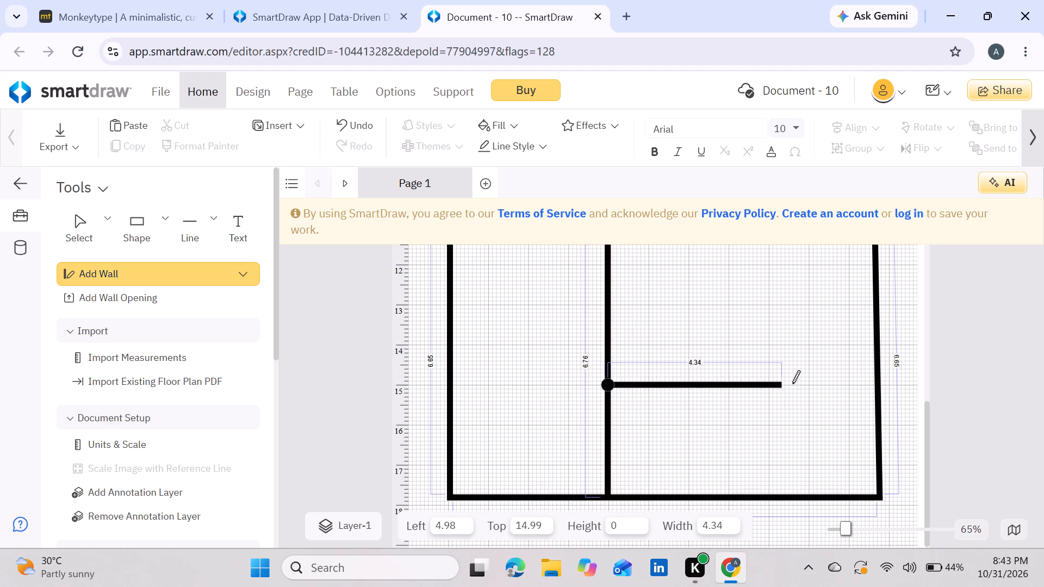
{"action": "left_click_drag", "start_coordinate": [792, 383], "coordinate": [770, 383]}
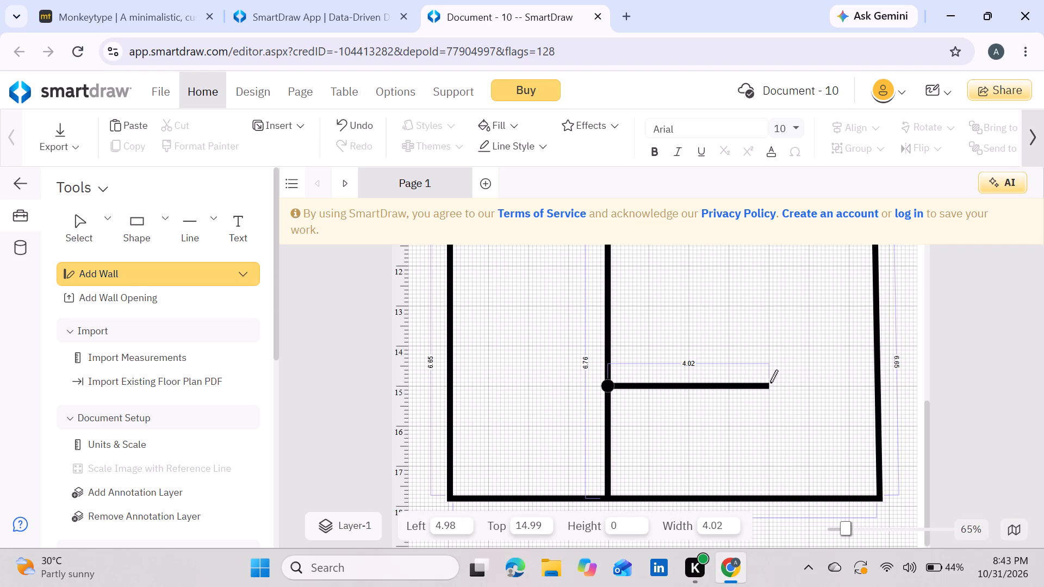
{"action": "left_click_drag", "start_coordinate": [770, 383], "coordinate": [873, 380]}
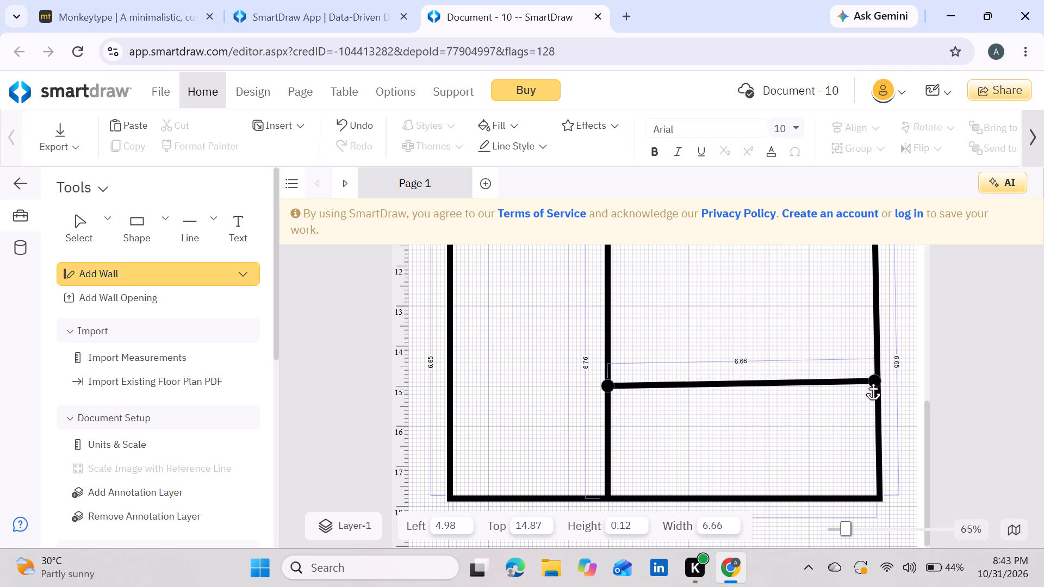
{"action": "left_click_drag", "start_coordinate": [873, 380], "coordinate": [870, 386]}
{"action": "scroll", "coordinate": [765, 348], "scroll_direction": "up", "scroll_amount": 1}
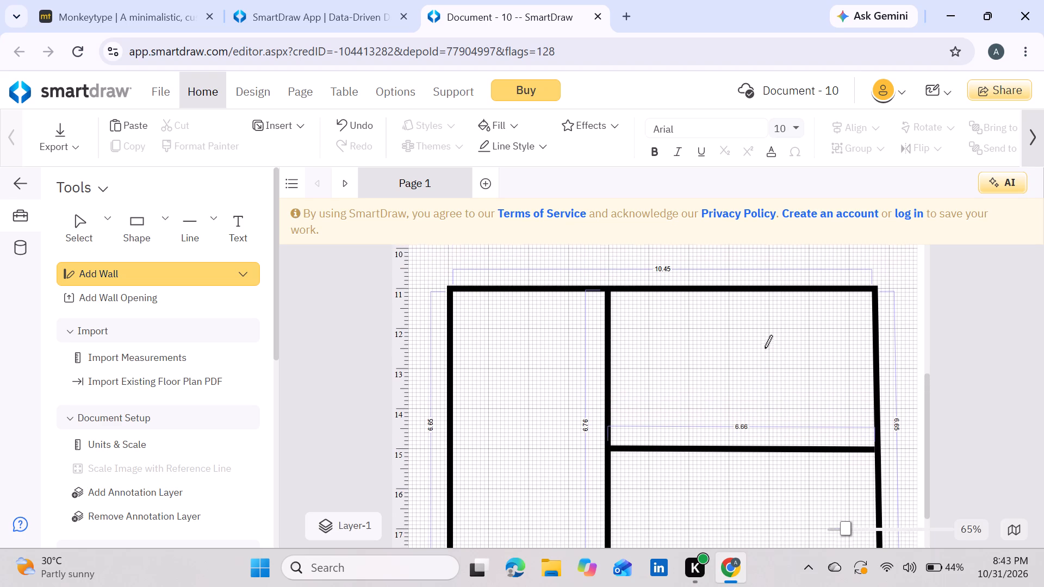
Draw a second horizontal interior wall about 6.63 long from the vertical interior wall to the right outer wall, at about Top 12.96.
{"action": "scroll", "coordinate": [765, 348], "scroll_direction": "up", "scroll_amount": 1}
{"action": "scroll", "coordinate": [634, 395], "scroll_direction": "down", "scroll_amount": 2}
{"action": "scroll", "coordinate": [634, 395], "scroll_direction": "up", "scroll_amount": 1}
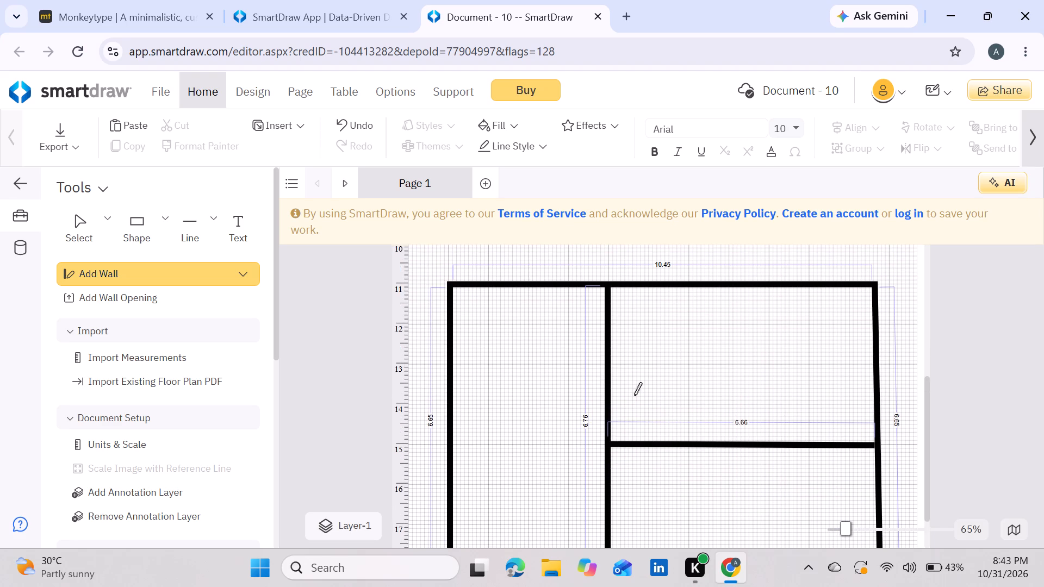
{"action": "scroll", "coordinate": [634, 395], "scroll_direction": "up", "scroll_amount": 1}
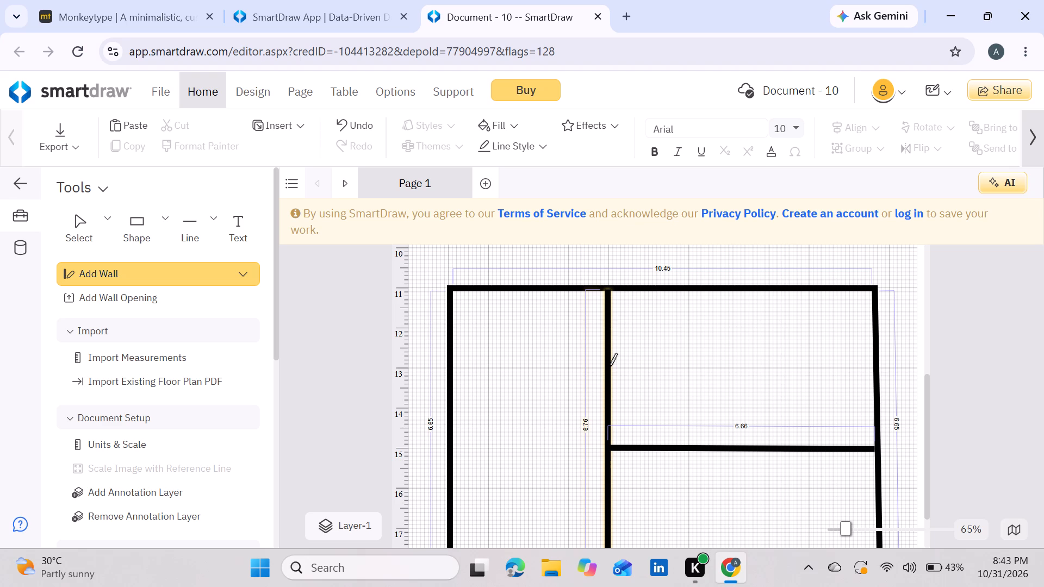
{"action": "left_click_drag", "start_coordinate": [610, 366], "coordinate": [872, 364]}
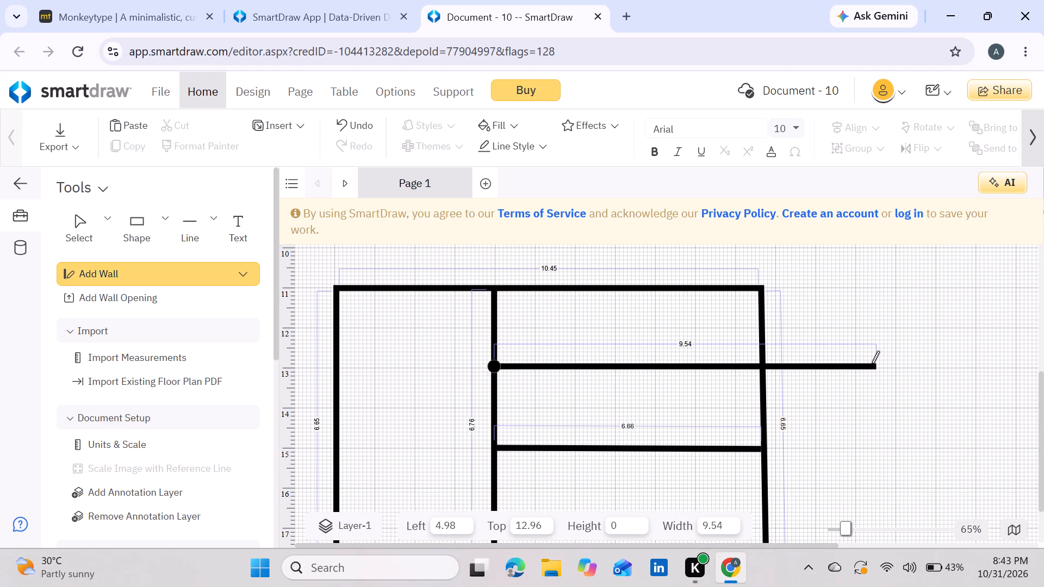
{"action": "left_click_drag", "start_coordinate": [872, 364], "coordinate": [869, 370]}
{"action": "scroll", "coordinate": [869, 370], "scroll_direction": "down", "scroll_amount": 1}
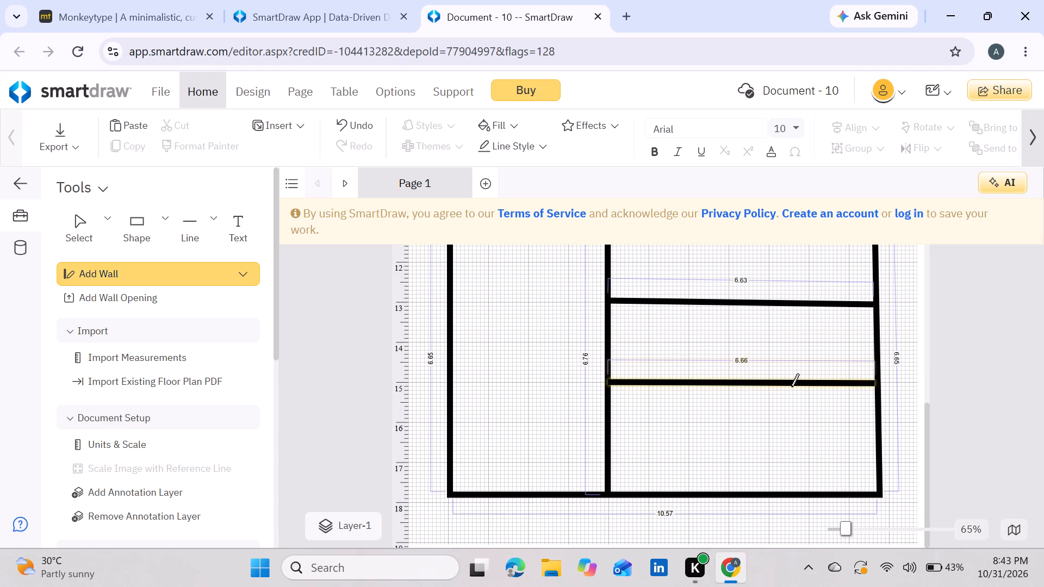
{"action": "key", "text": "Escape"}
Reposition the lower horizontal interior wall together with its connected walls, placing it at about Left 5.01 and Top 14.84.
{"action": "left_click_drag", "start_coordinate": [768, 382], "coordinate": [768, 391]}
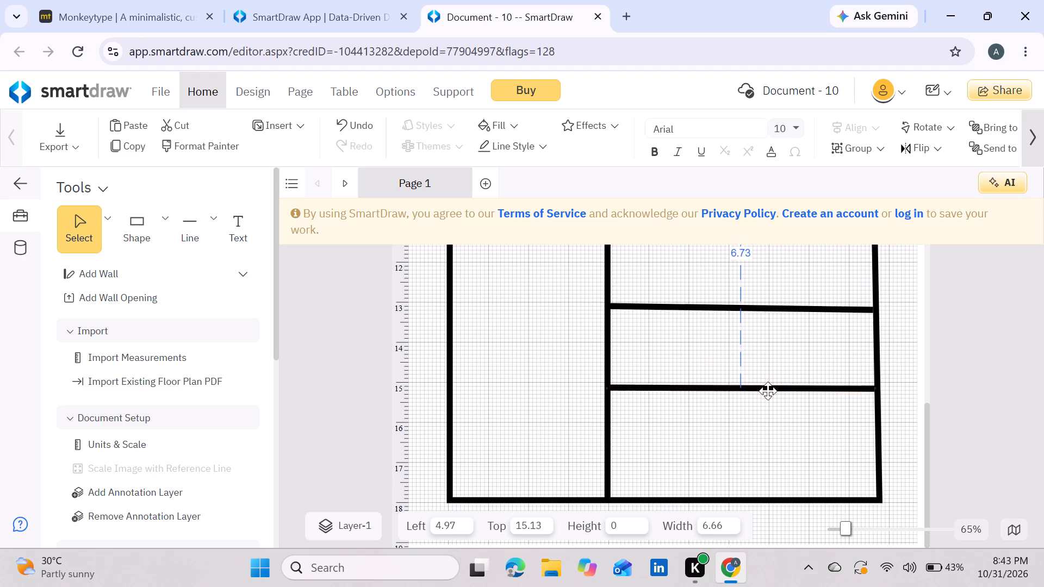
{"action": "left_click_drag", "start_coordinate": [768, 391], "coordinate": [768, 396]}
{"action": "left_click_drag", "start_coordinate": [748, 397], "coordinate": [748, 405]}
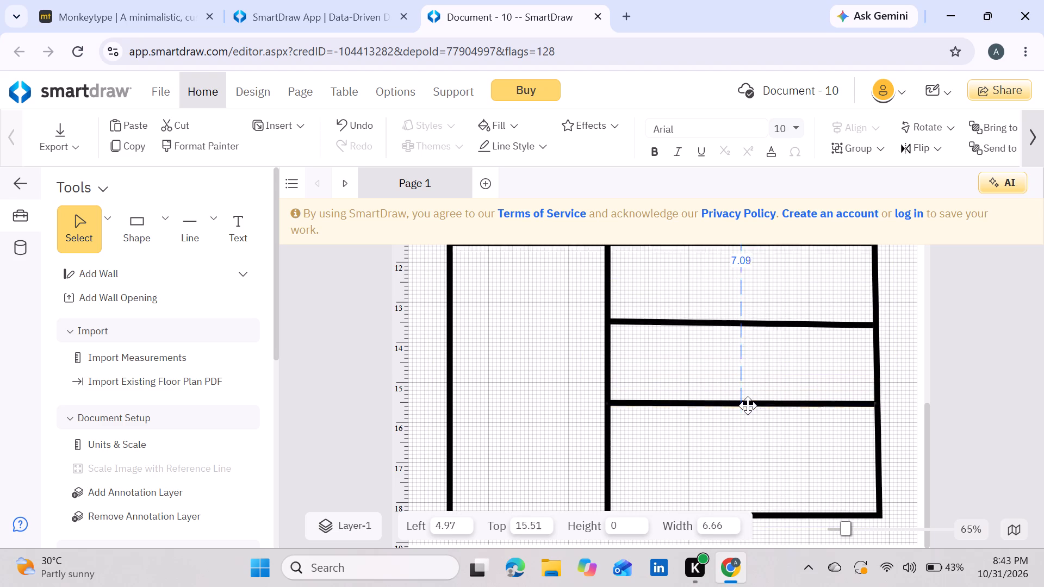
{"action": "left_click_drag", "start_coordinate": [748, 405], "coordinate": [750, 382]}
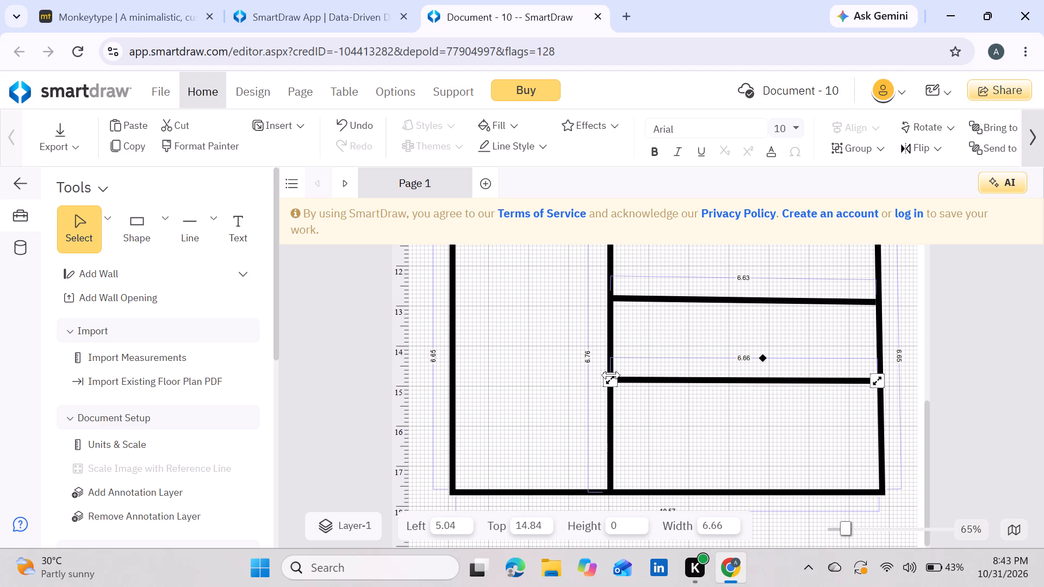
{"action": "left_click", "coordinate": [630, 379]}
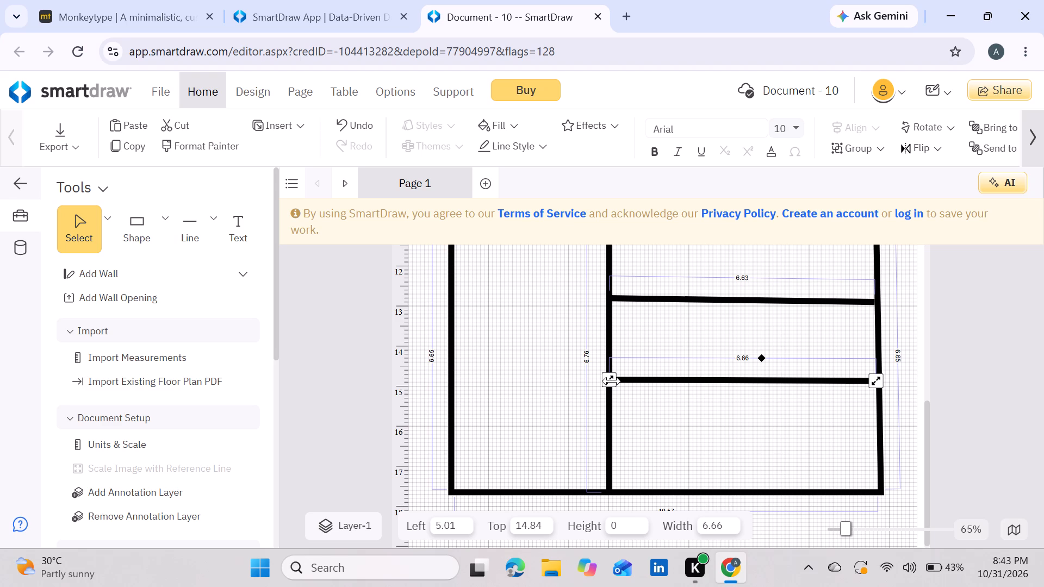
Lower both ends of the lower horizontal interior wall so it runs level at about Top 15.43 with a length of about 6.60.
{"action": "left_click_drag", "start_coordinate": [612, 381], "coordinate": [613, 403]}
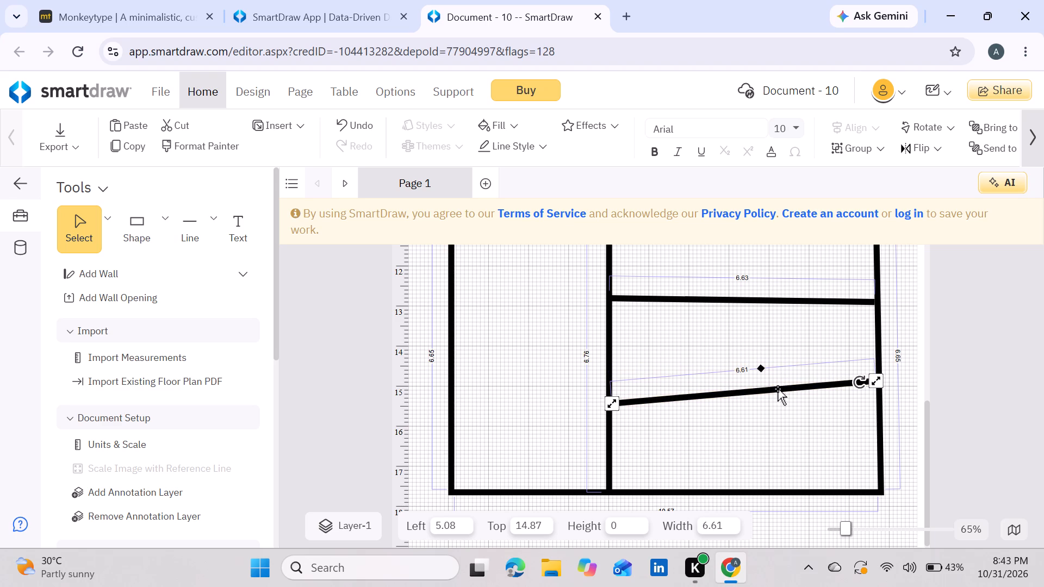
{"action": "left_click_drag", "start_coordinate": [874, 379], "coordinate": [875, 395]}
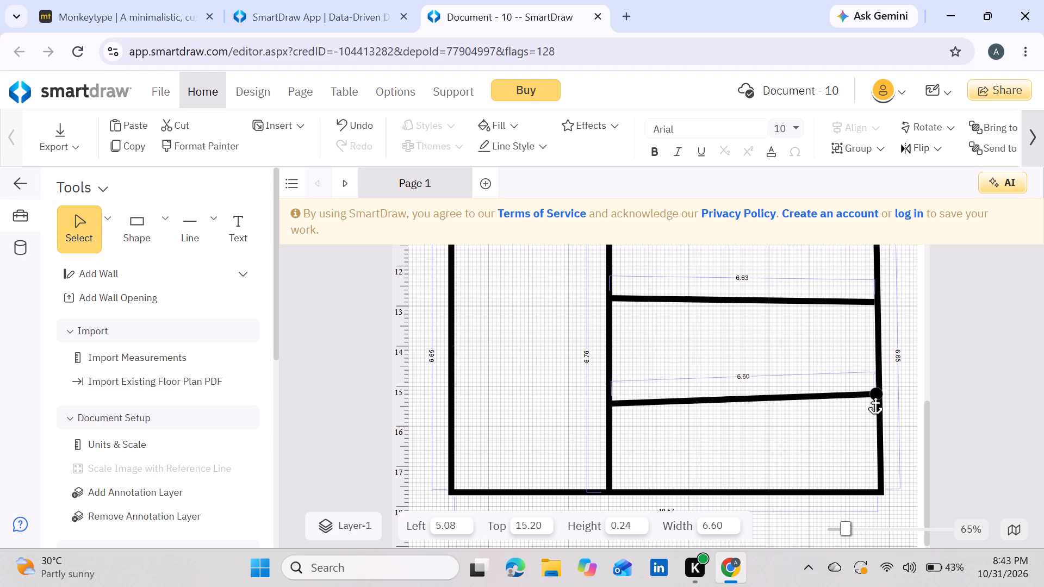
{"action": "left_click_drag", "start_coordinate": [875, 395], "coordinate": [878, 403]}
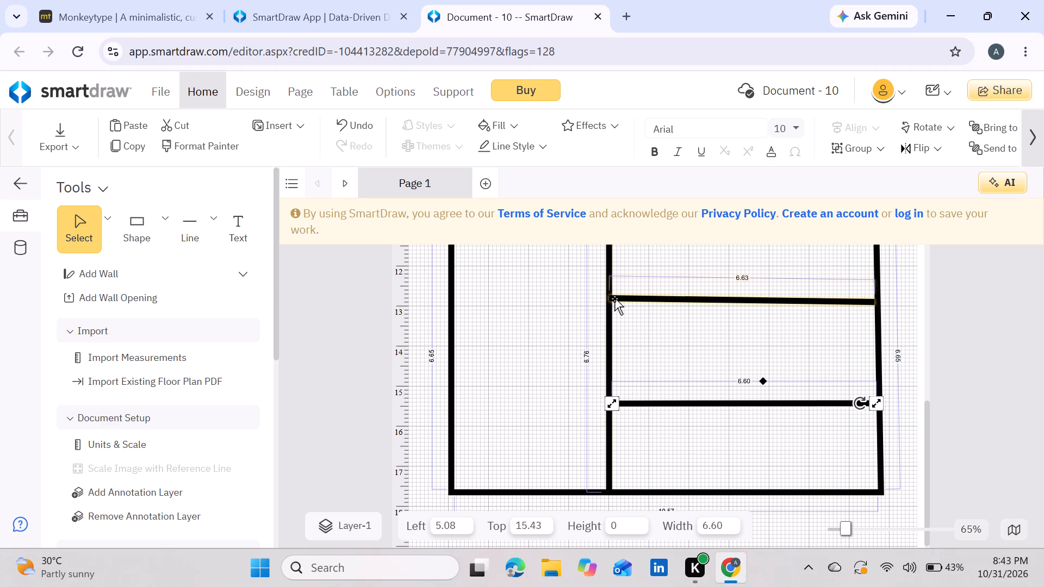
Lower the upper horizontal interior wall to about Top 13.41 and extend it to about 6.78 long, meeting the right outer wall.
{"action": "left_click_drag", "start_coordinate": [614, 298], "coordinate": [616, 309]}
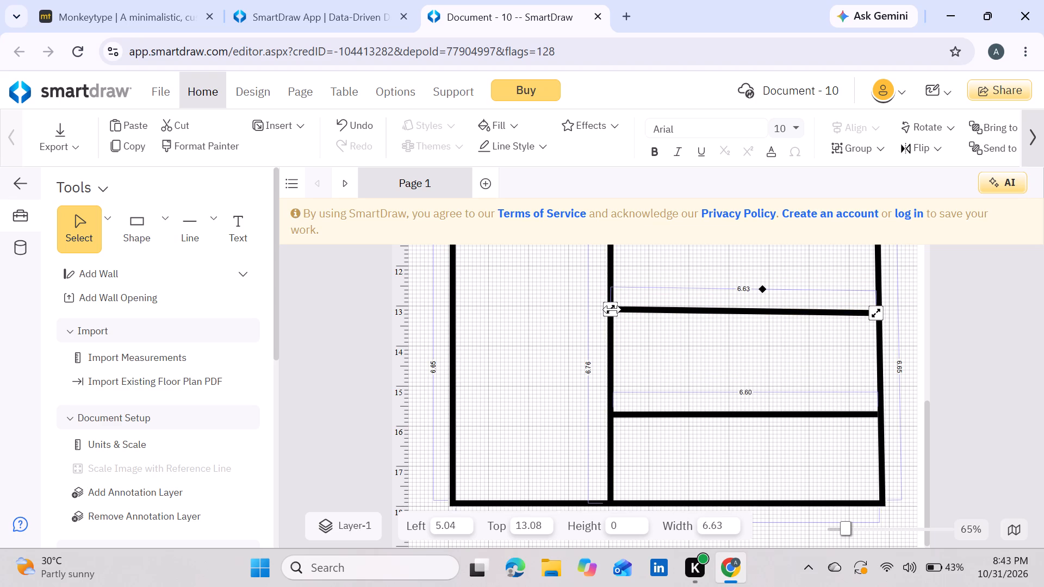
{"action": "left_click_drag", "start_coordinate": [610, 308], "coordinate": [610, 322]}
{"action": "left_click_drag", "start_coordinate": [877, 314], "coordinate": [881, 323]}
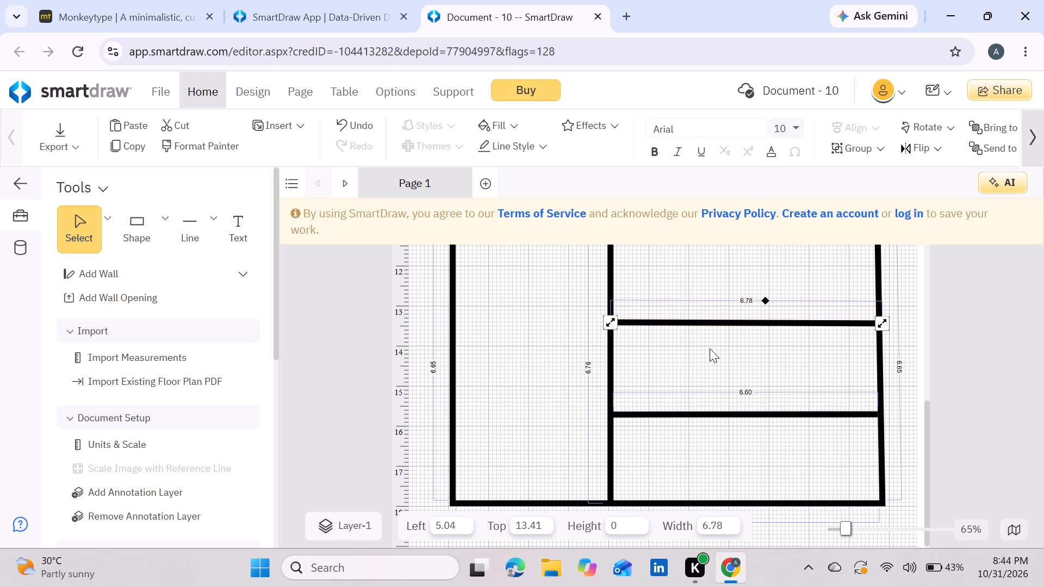
Enclose a small room about 2.07 wide and 1.31 high in the corner between the top wall and the vertical interior wall.
{"action": "scroll", "coordinate": [710, 348], "scroll_direction": "up", "scroll_amount": 1}
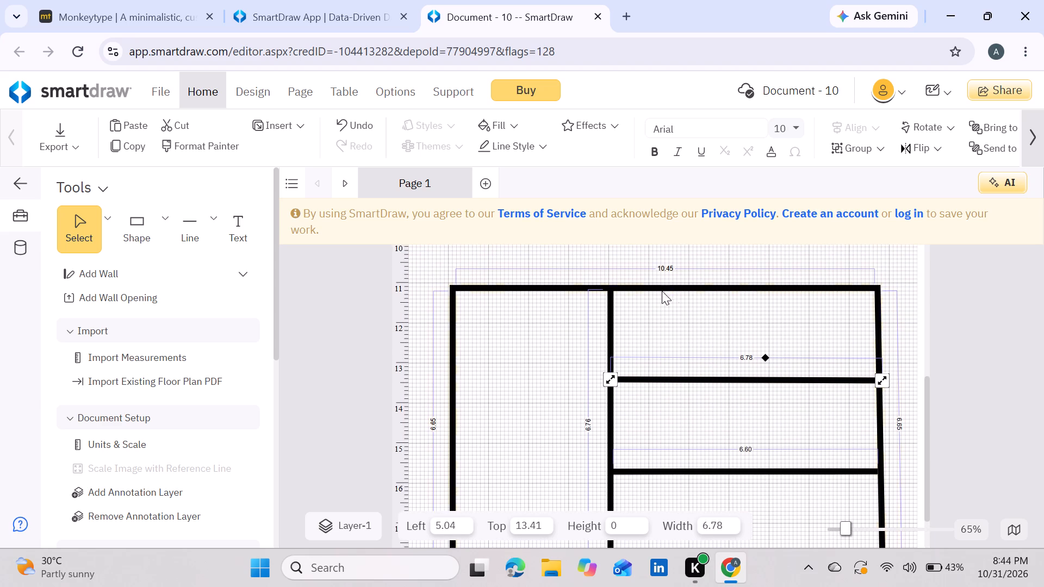
{"action": "left_click", "coordinate": [676, 317]}
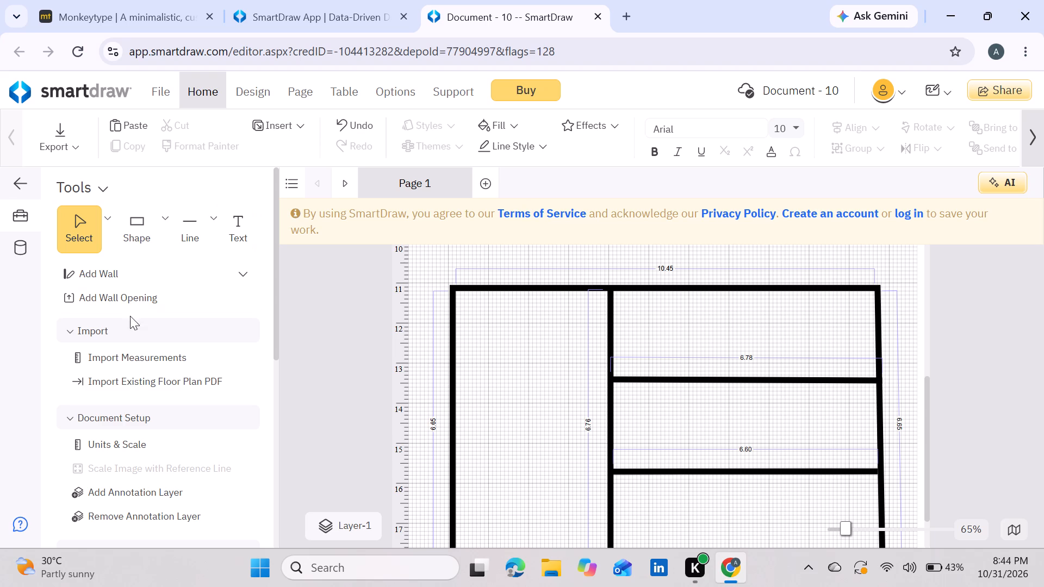
{"action": "left_click", "coordinate": [118, 269]}
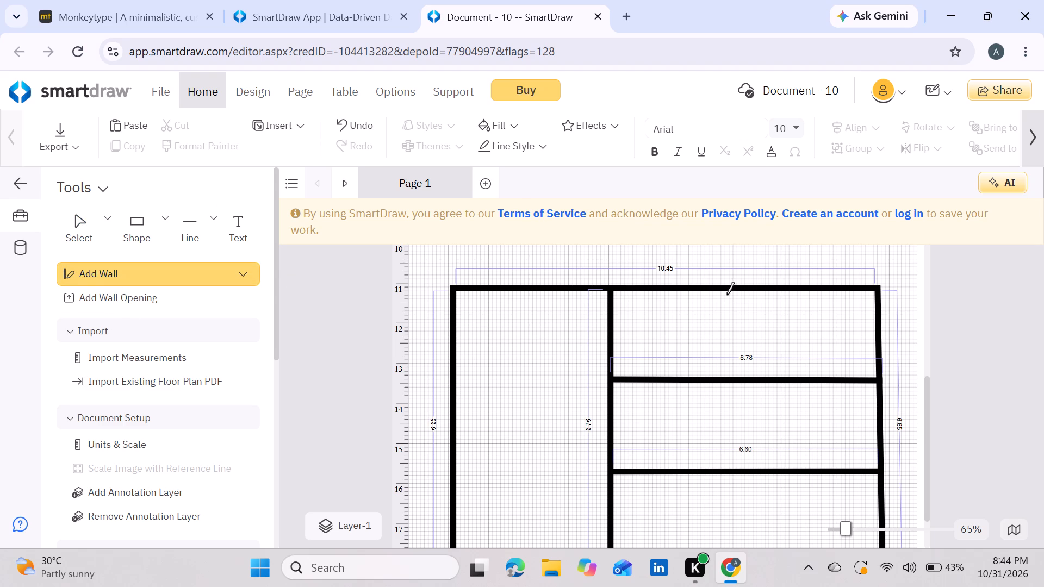
{"action": "left_click_drag", "start_coordinate": [693, 290], "coordinate": [694, 334]}
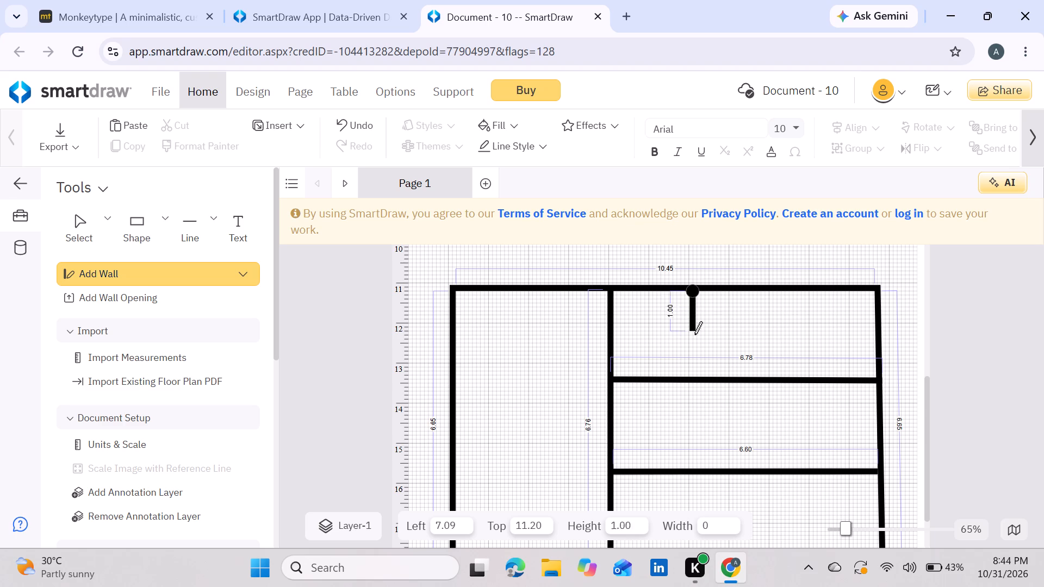
{"action": "left_click_drag", "start_coordinate": [694, 334], "coordinate": [694, 347]}
{"action": "left_click_drag", "start_coordinate": [694, 347], "coordinate": [692, 343]}
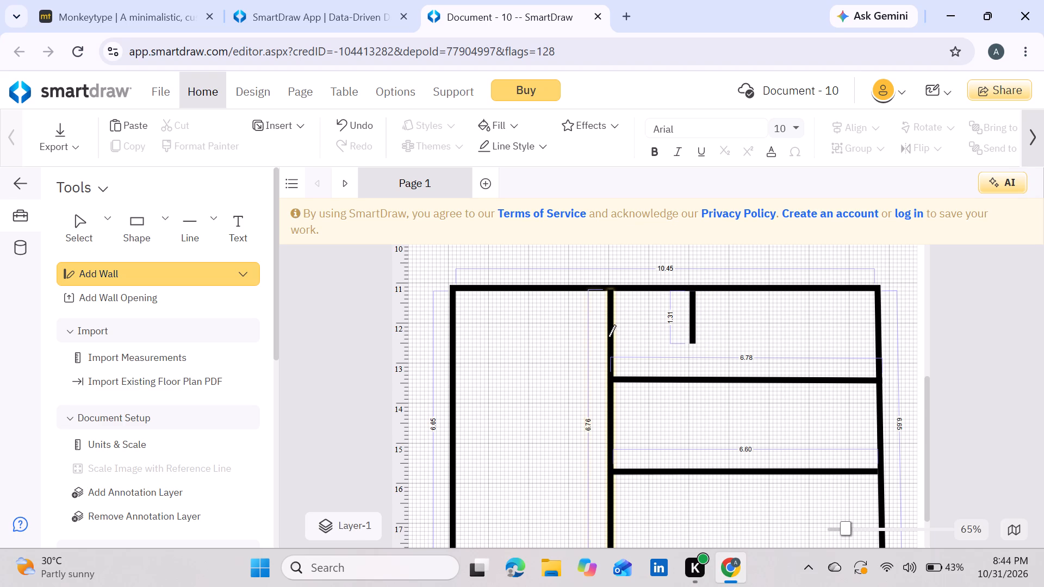
{"action": "left_click_drag", "start_coordinate": [609, 338], "coordinate": [693, 336]}
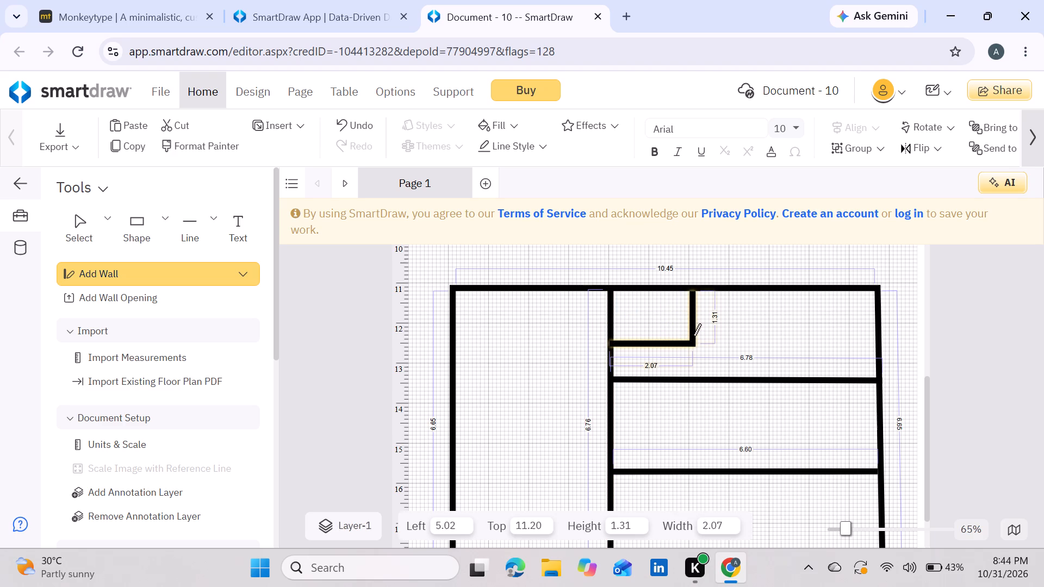
{"action": "left_click", "coordinate": [609, 357]}
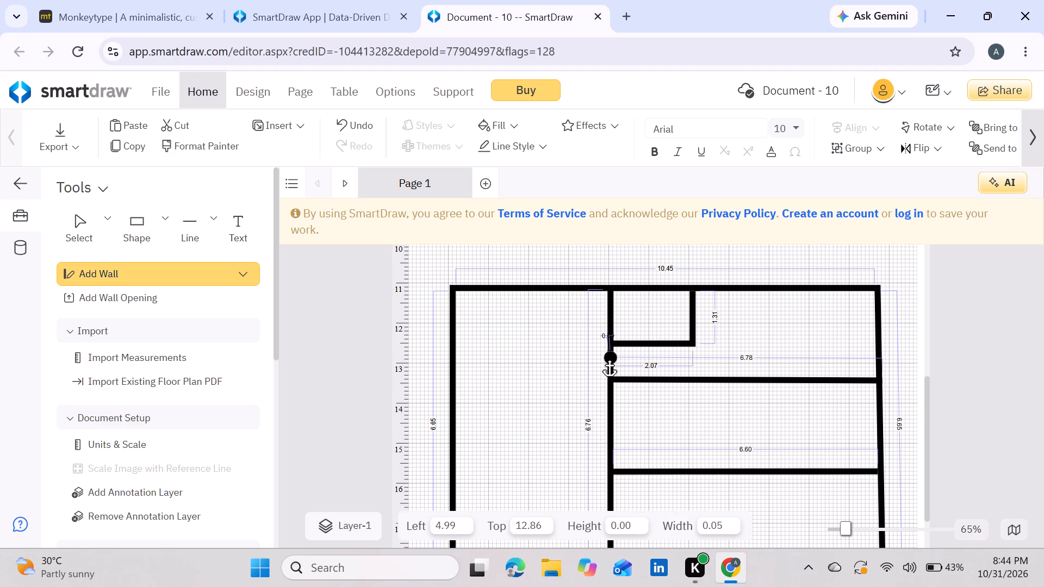
{"action": "key", "text": "Escape"}
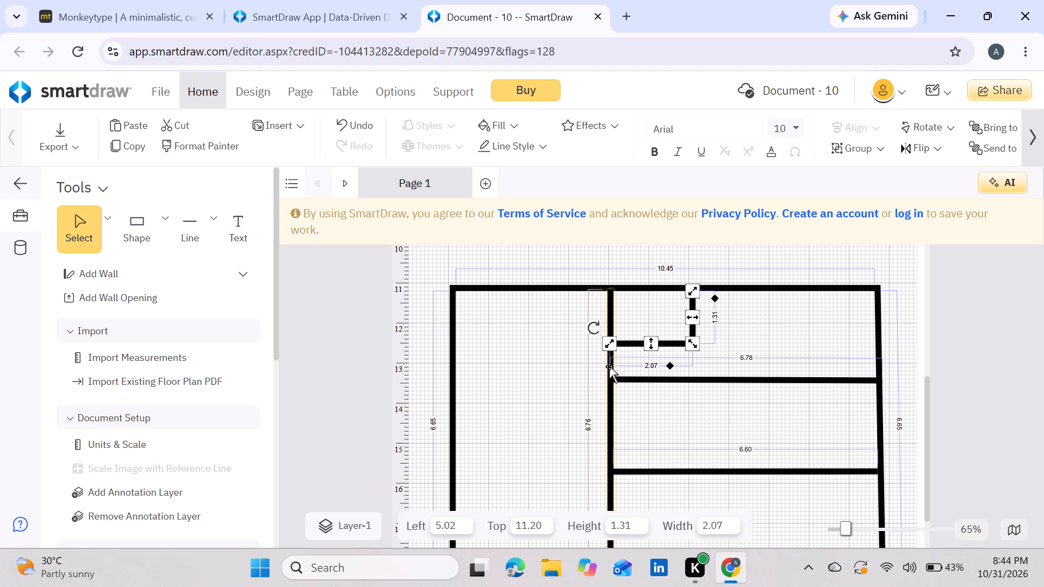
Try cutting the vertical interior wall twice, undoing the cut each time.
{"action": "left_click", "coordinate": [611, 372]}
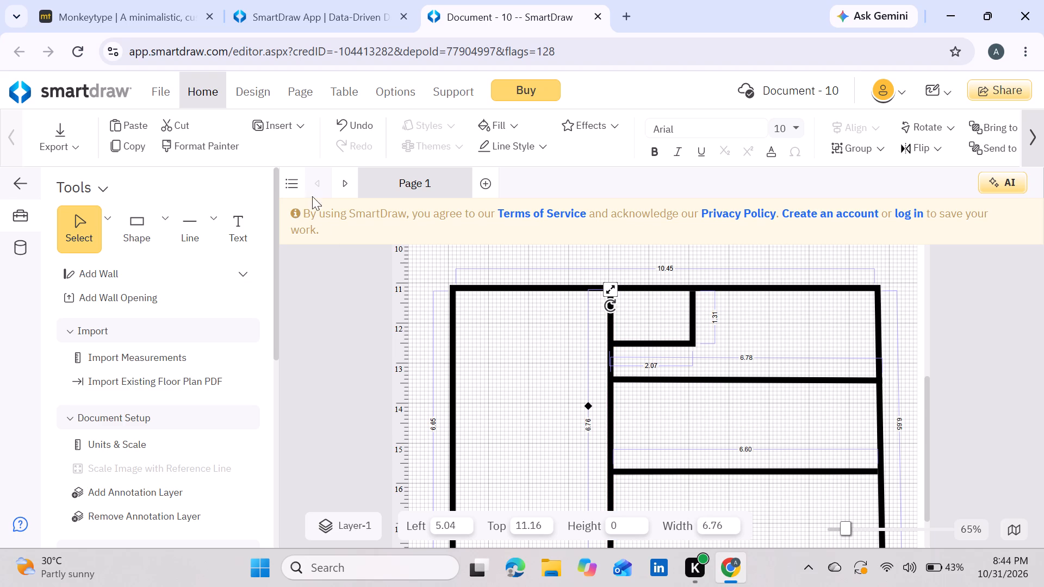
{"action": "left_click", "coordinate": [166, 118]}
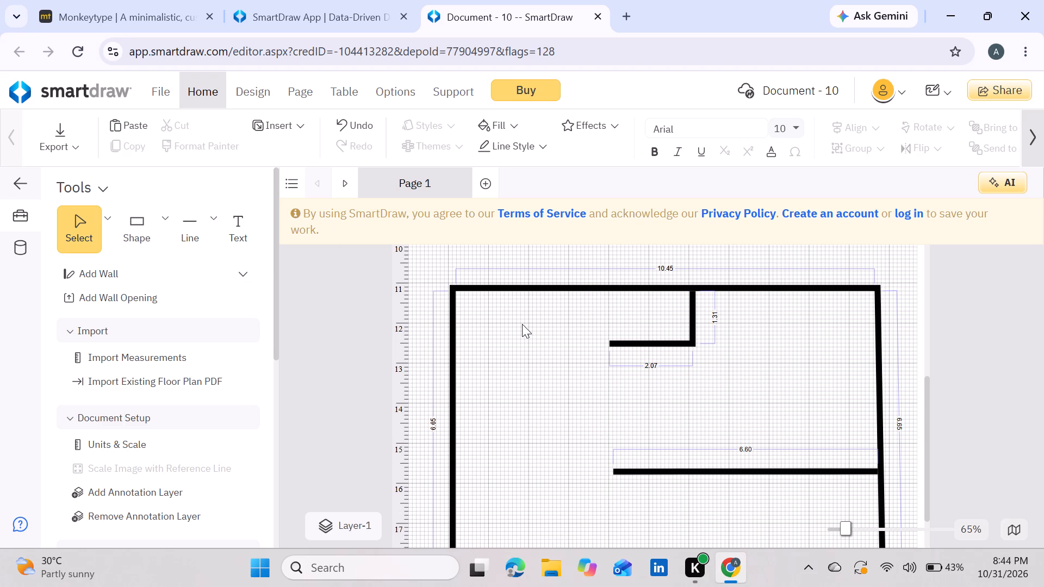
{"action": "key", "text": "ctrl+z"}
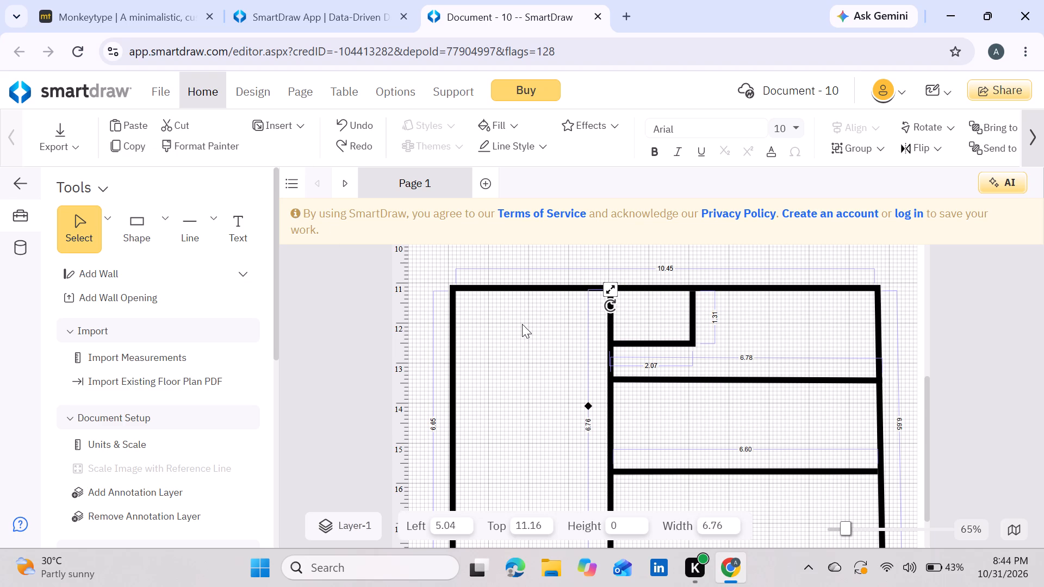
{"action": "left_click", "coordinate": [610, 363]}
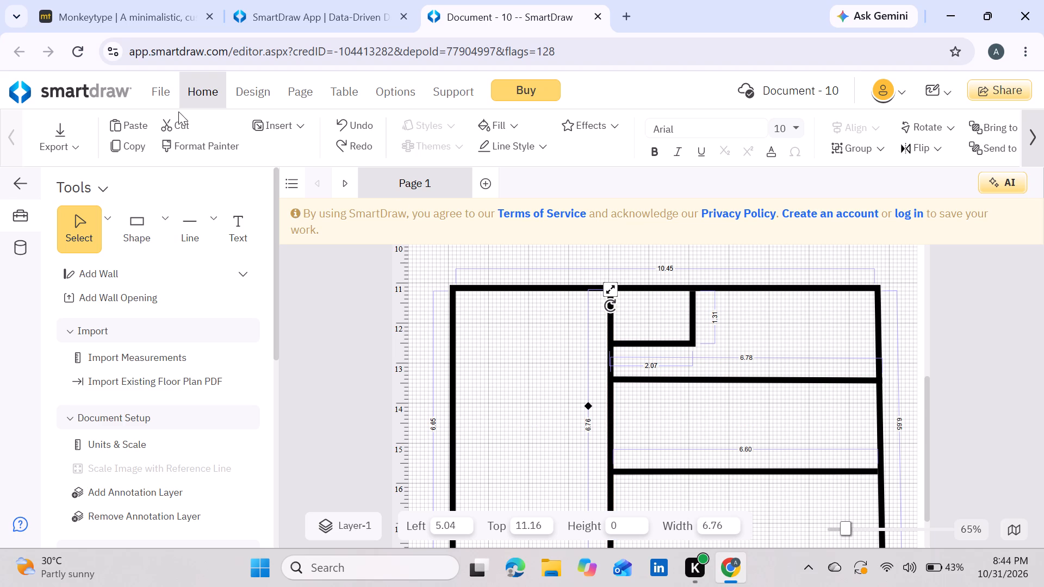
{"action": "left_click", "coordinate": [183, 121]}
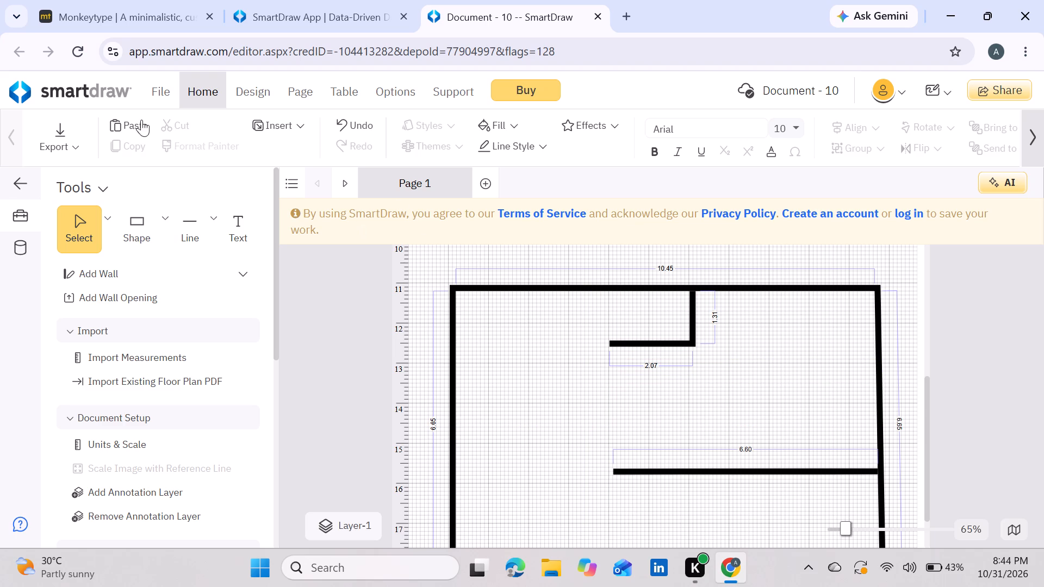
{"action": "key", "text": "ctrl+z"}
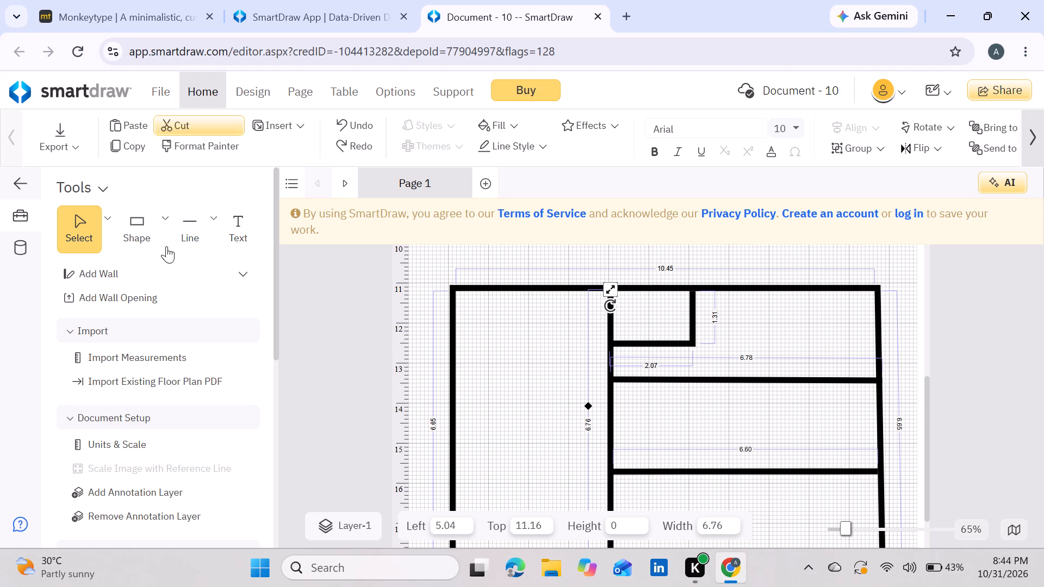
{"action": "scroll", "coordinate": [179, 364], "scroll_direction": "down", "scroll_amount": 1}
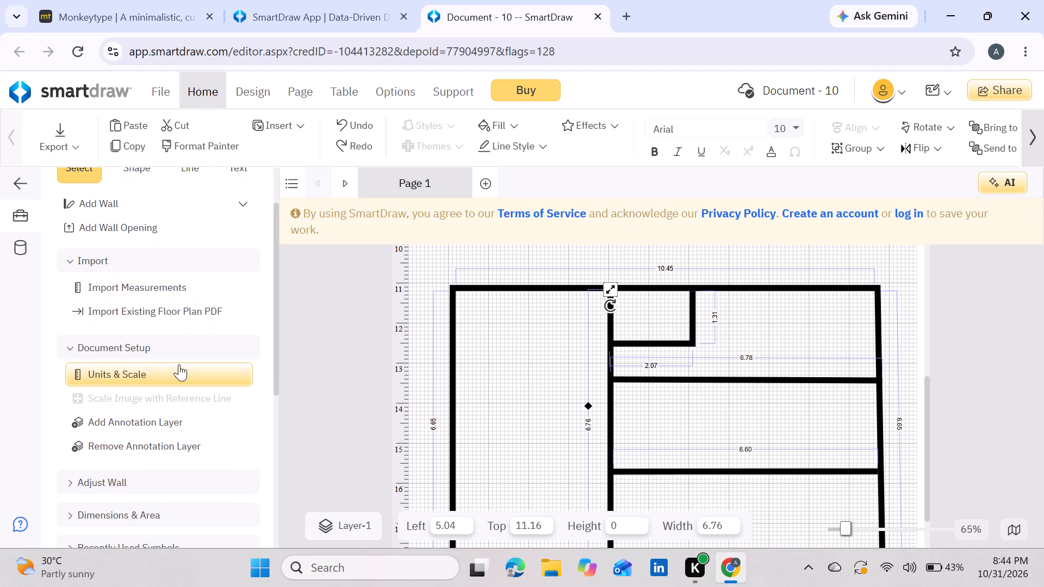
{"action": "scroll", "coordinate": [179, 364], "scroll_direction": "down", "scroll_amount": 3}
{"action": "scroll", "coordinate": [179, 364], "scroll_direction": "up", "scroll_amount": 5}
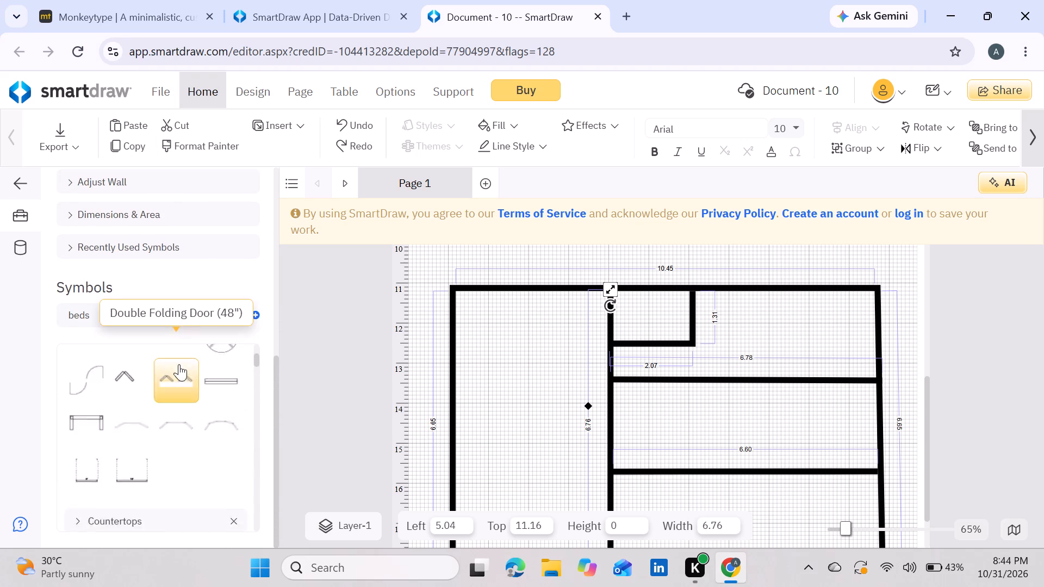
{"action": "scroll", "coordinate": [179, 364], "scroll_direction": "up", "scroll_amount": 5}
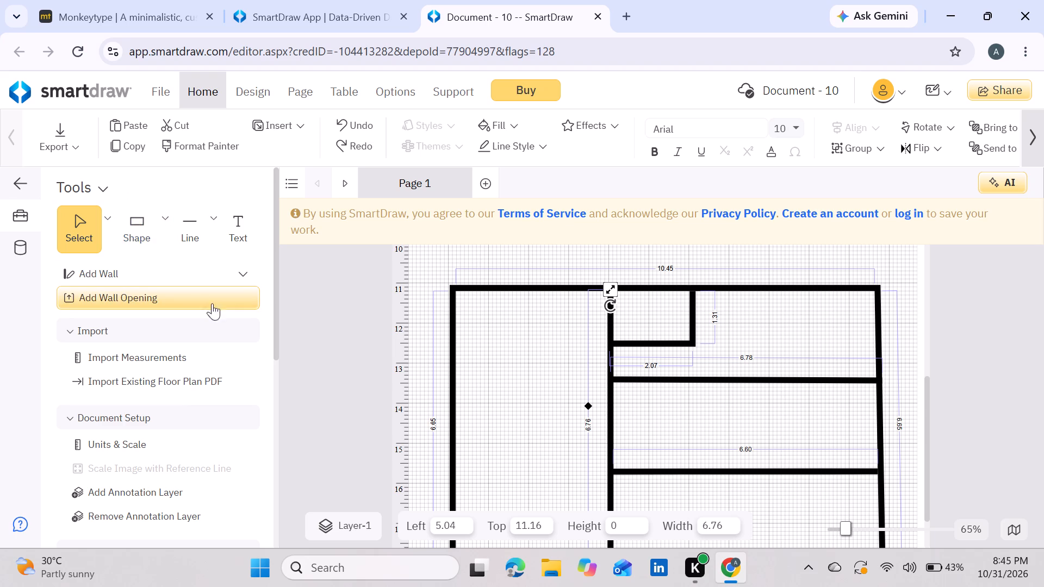
Delete the full-height vertical interior wall.
{"action": "left_click", "coordinate": [606, 357]}
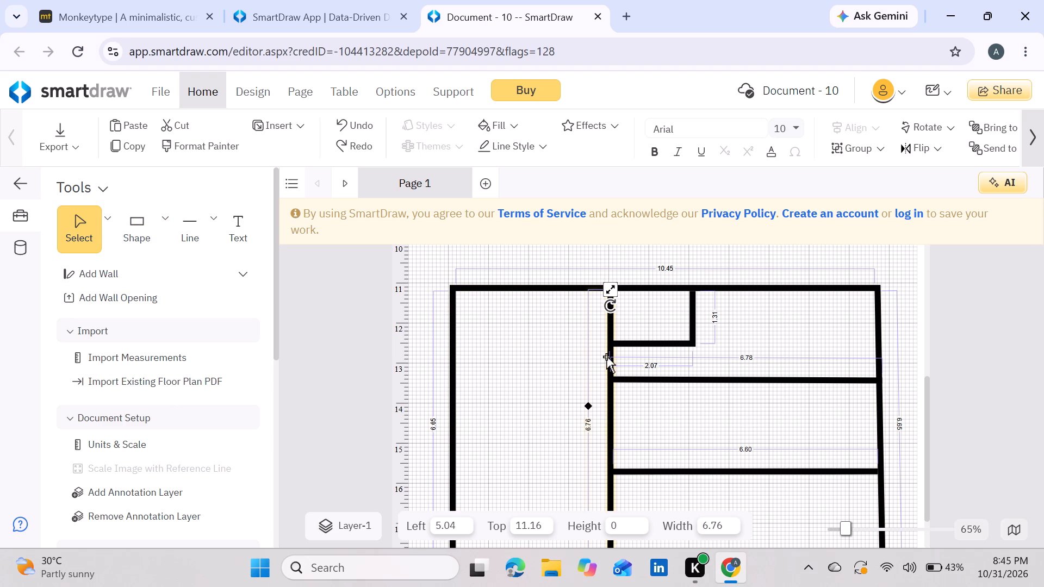
{"action": "key", "text": "Delete"}
Draw a vertical interior wall about 4.29 long, from the bottom outer wall upward past the left end of the 6.60 horizontal wall.
{"action": "scroll", "coordinate": [606, 357], "scroll_direction": "down", "scroll_amount": 1}
{"action": "scroll", "coordinate": [606, 357], "scroll_direction": "up", "scroll_amount": 1}
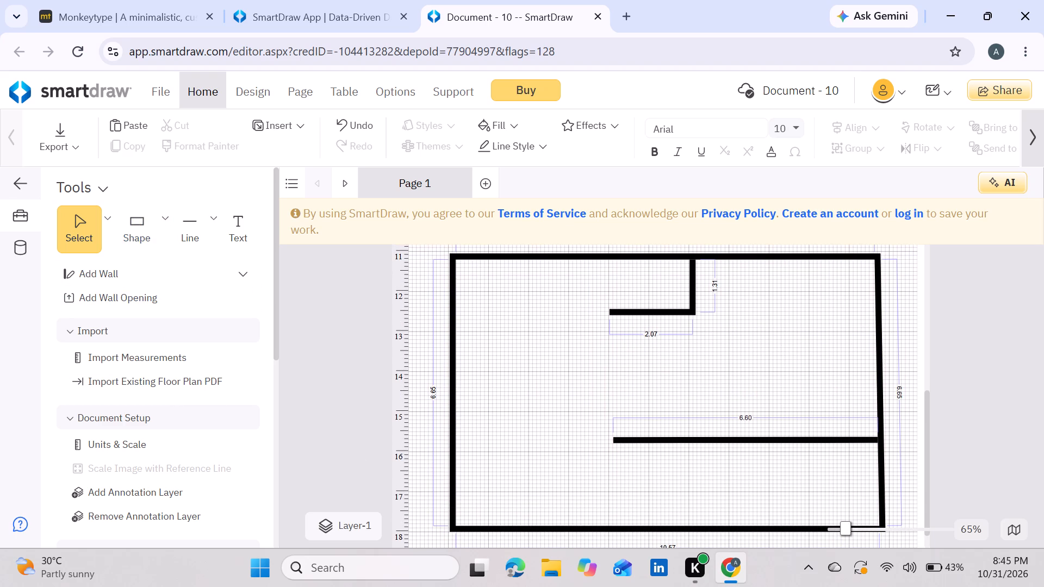
{"action": "left_click", "coordinate": [115, 263]}
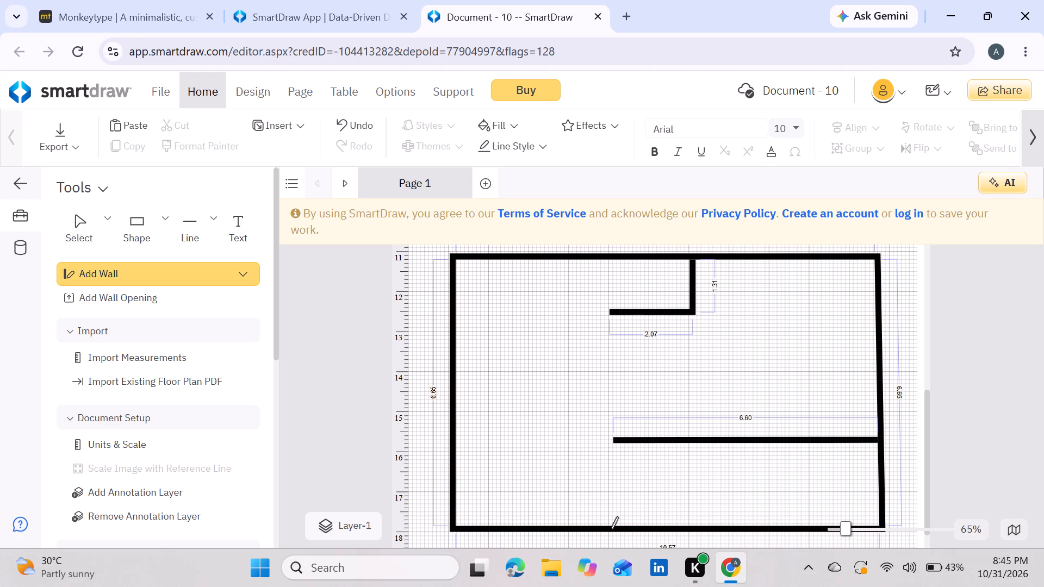
{"action": "left_click_drag", "start_coordinate": [611, 529], "coordinate": [606, 416]}
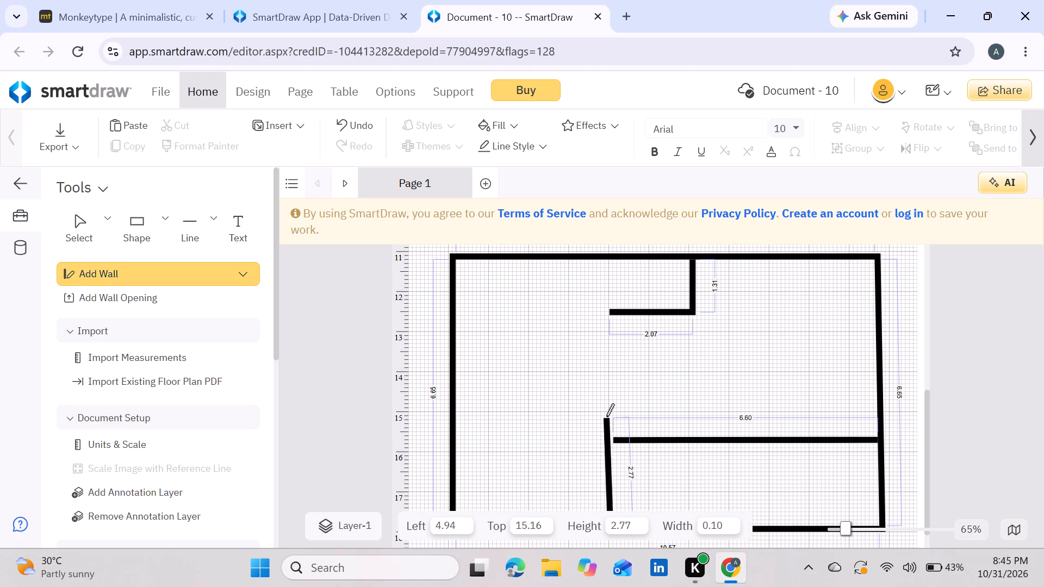
{"action": "left_click_drag", "start_coordinate": [606, 416], "coordinate": [610, 365]}
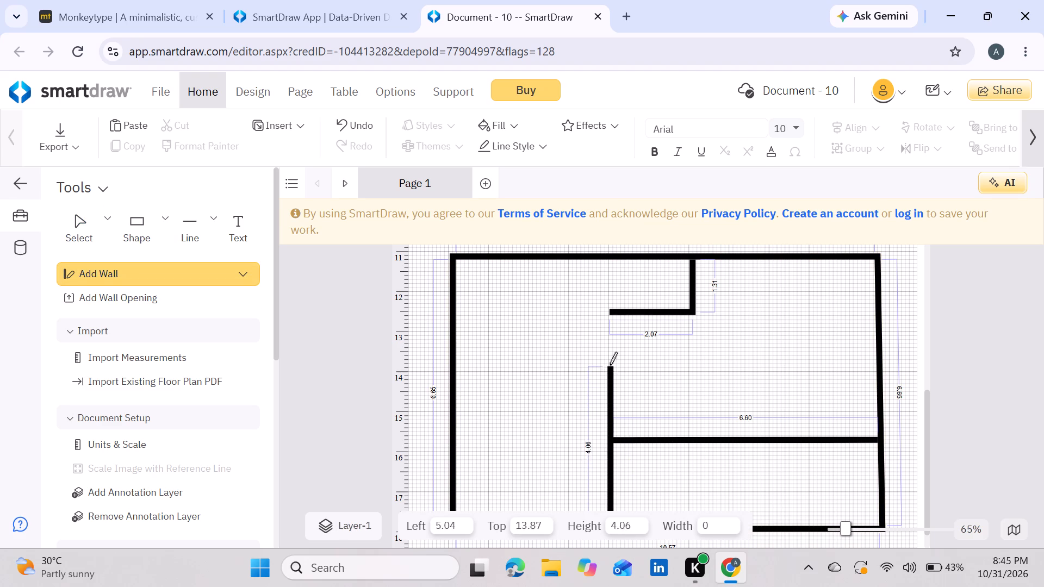
{"action": "left_click_drag", "start_coordinate": [610, 365], "coordinate": [610, 357]}
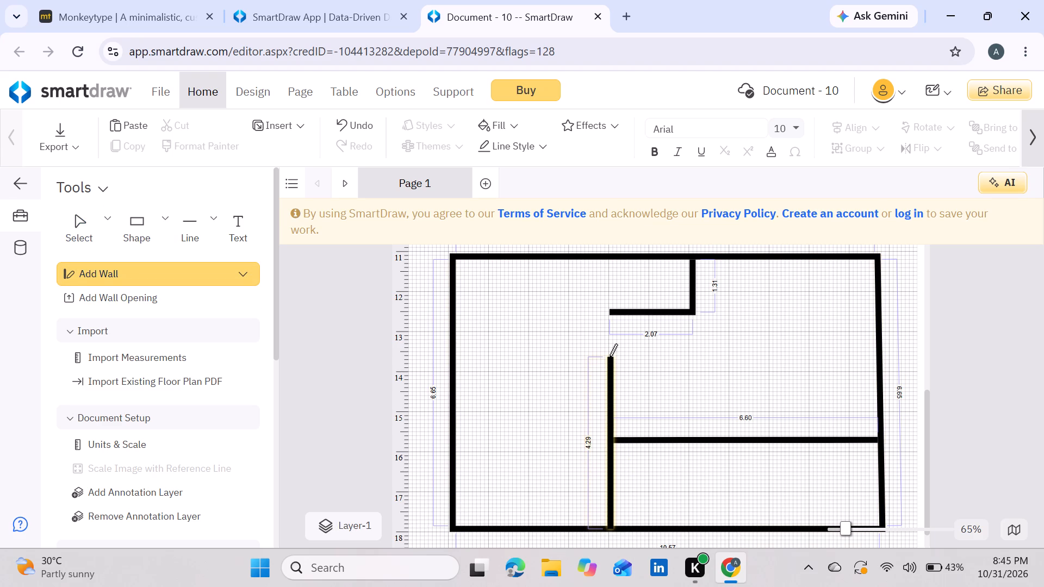
Draw a horizontal interior wall about 6.77 long at Top 13.55, from the vertical wall's upper end to the right outer wall.
{"action": "left_click_drag", "start_coordinate": [606, 353], "coordinate": [903, 349]}
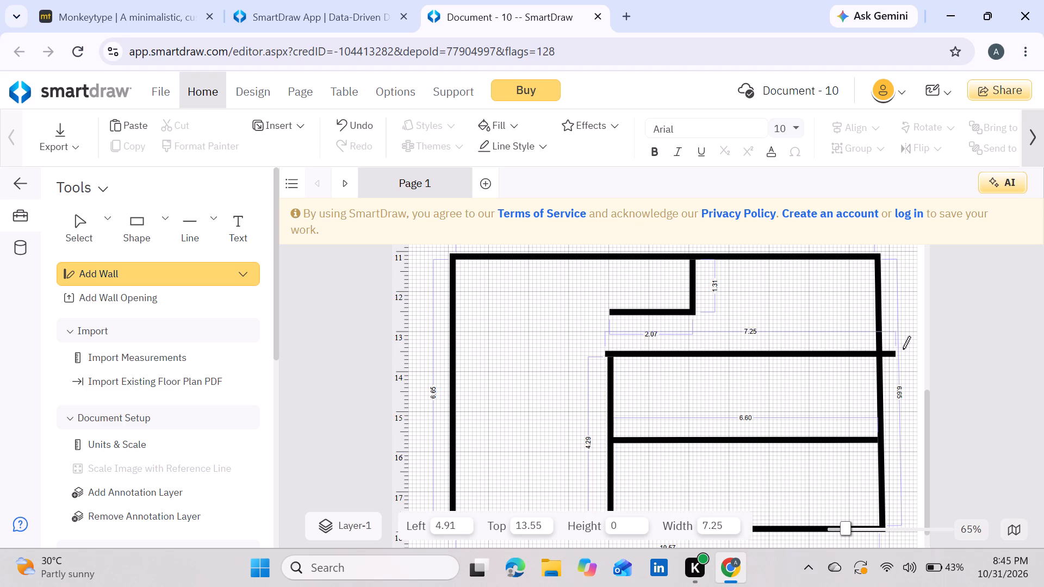
{"action": "left_click_drag", "start_coordinate": [903, 349], "coordinate": [872, 357]}
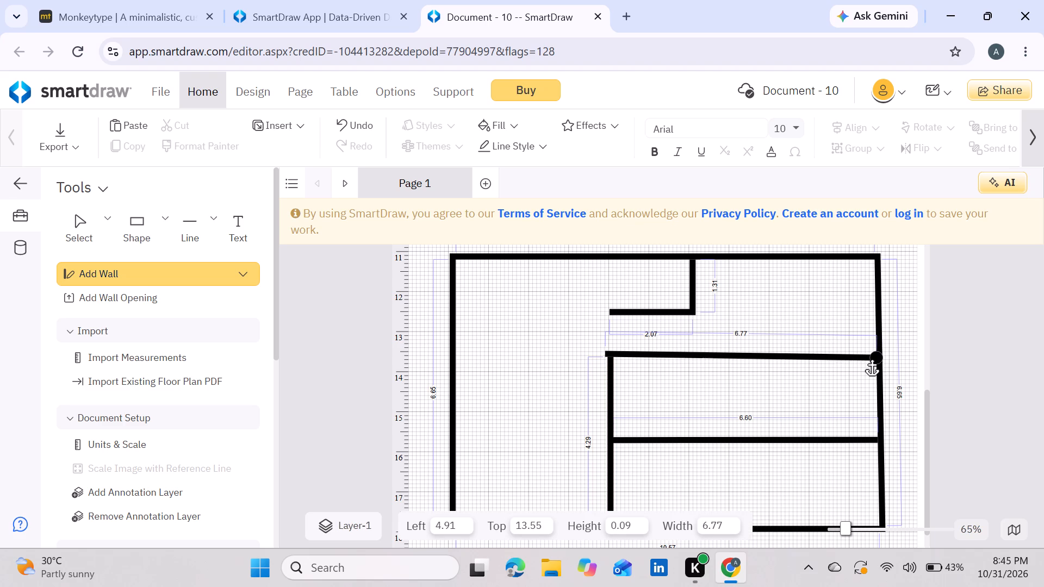
{"action": "left_click_drag", "start_coordinate": [872, 357], "coordinate": [868, 353]}
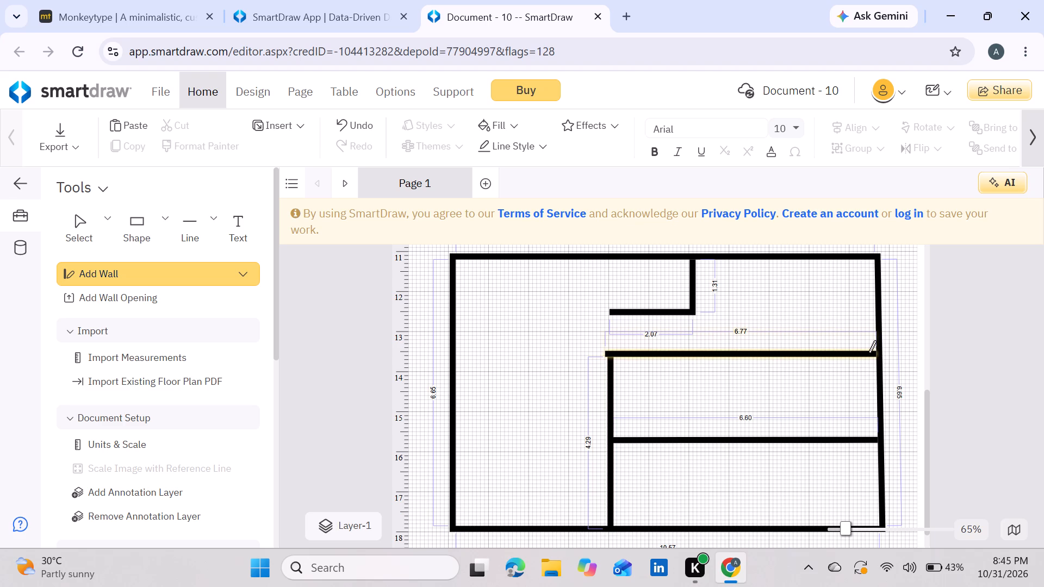
{"action": "key", "text": "Escape"}
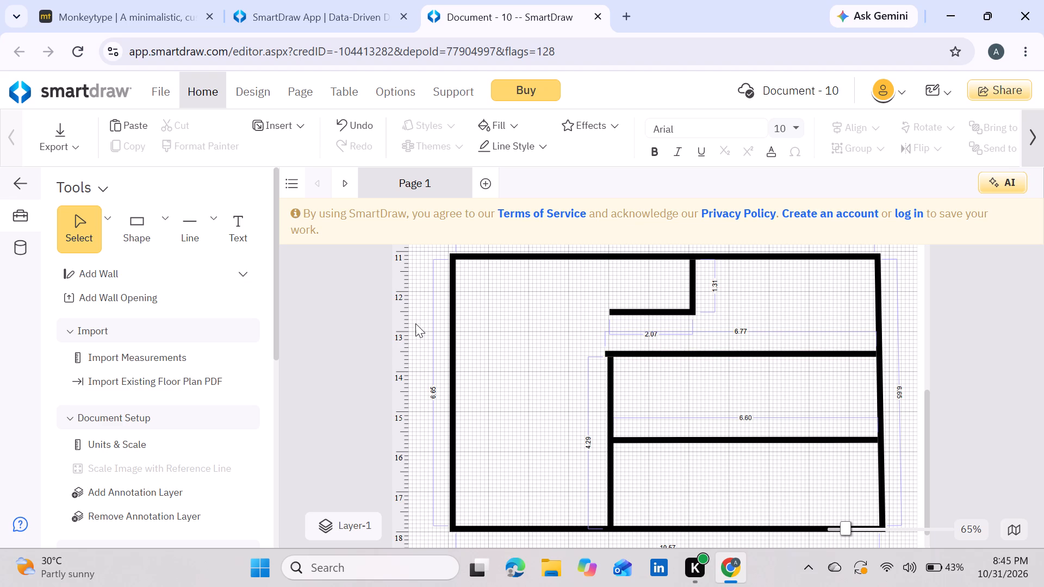
Clear the symbol search, place a Double Door (60") on the left outer wall, and rotate it to fit the wall, opening inward.
{"action": "scroll", "coordinate": [115, 357], "scroll_direction": "down", "scroll_amount": 1}
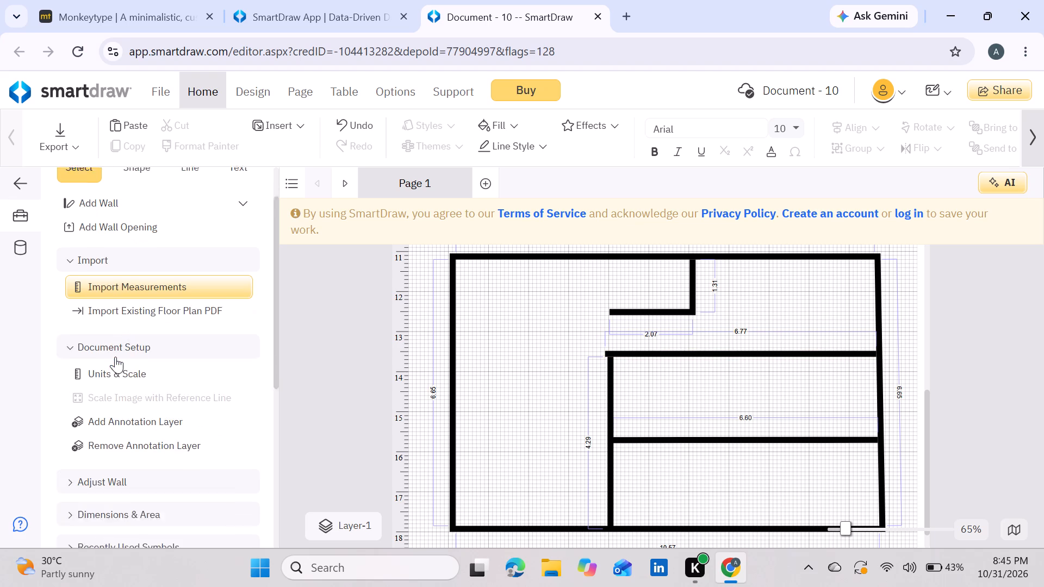
{"action": "scroll", "coordinate": [115, 357], "scroll_direction": "down", "scroll_amount": 1}
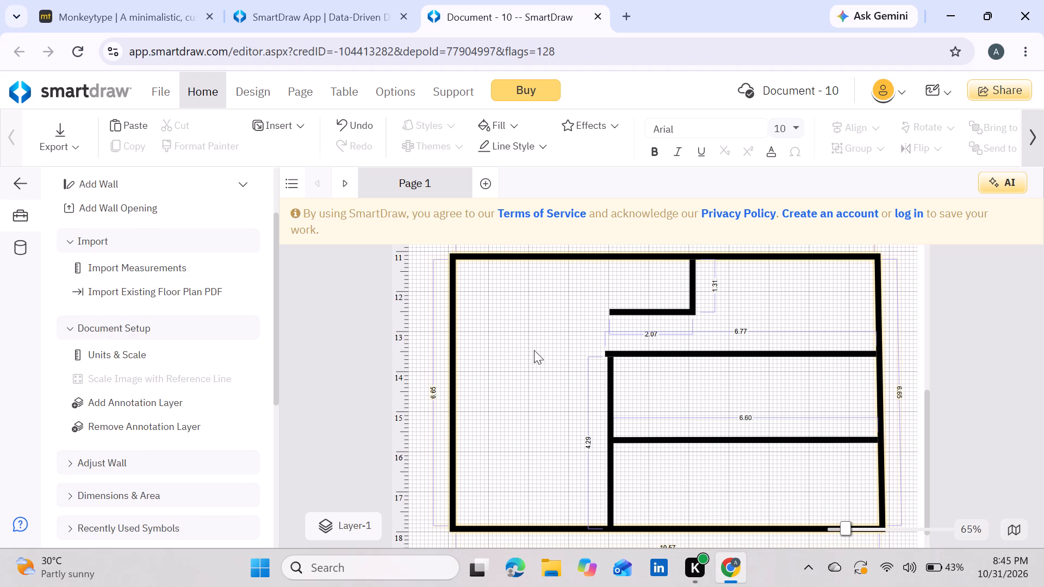
{"action": "scroll", "coordinate": [156, 445], "scroll_direction": "down", "scroll_amount": 1}
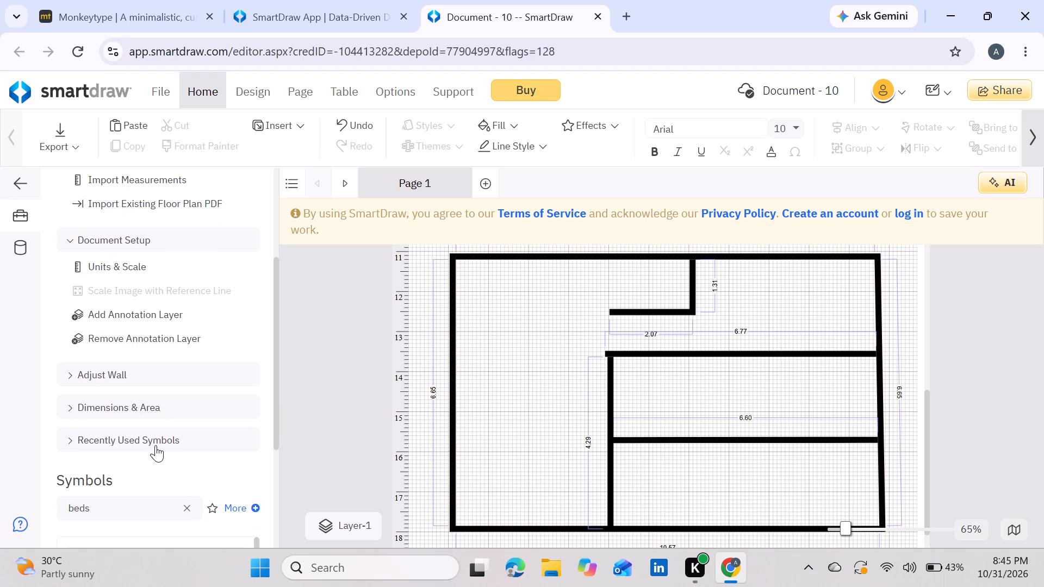
{"action": "scroll", "coordinate": [157, 386], "scroll_direction": "down", "scroll_amount": 1}
{"action": "left_click", "coordinate": [183, 401]}
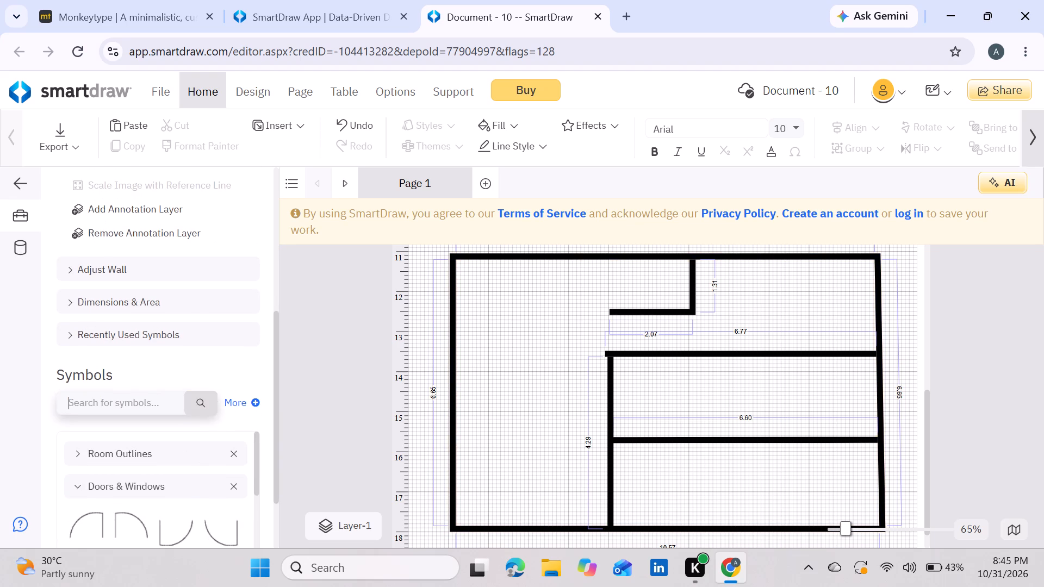
{"action": "scroll", "coordinate": [183, 401], "scroll_direction": "down", "scroll_amount": 2}
{"action": "scroll", "coordinate": [128, 450], "scroll_direction": "down", "scroll_amount": 1}
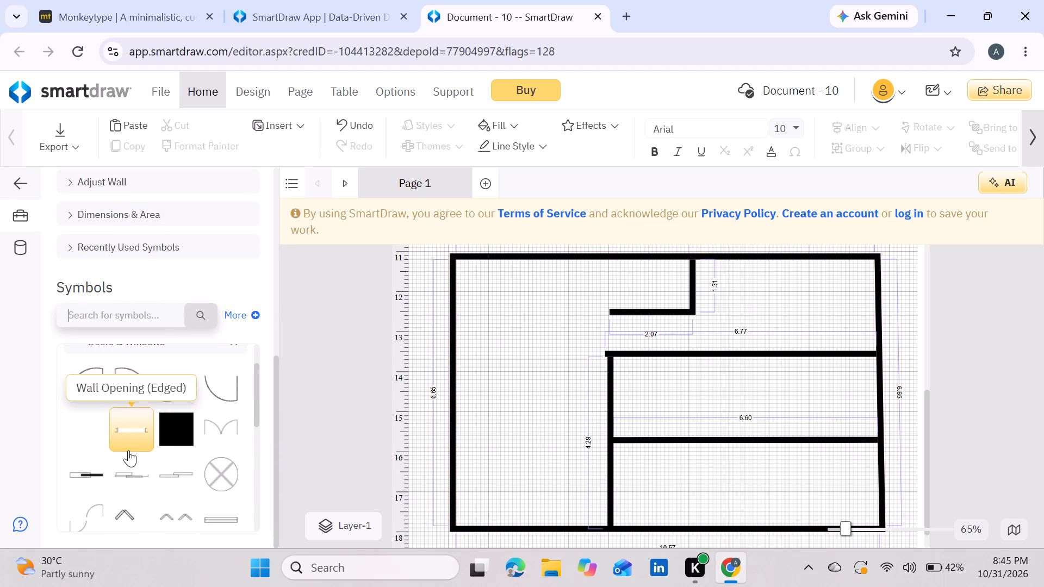
{"action": "left_click_drag", "start_coordinate": [228, 435], "coordinate": [403, 383]}
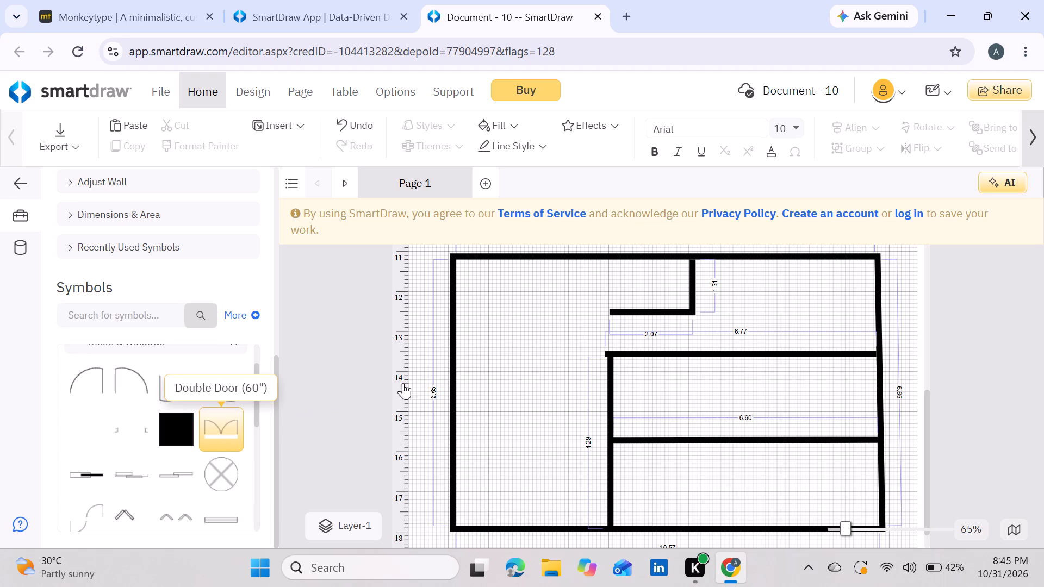
{"action": "left_click_drag", "start_coordinate": [403, 383], "coordinate": [465, 390]}
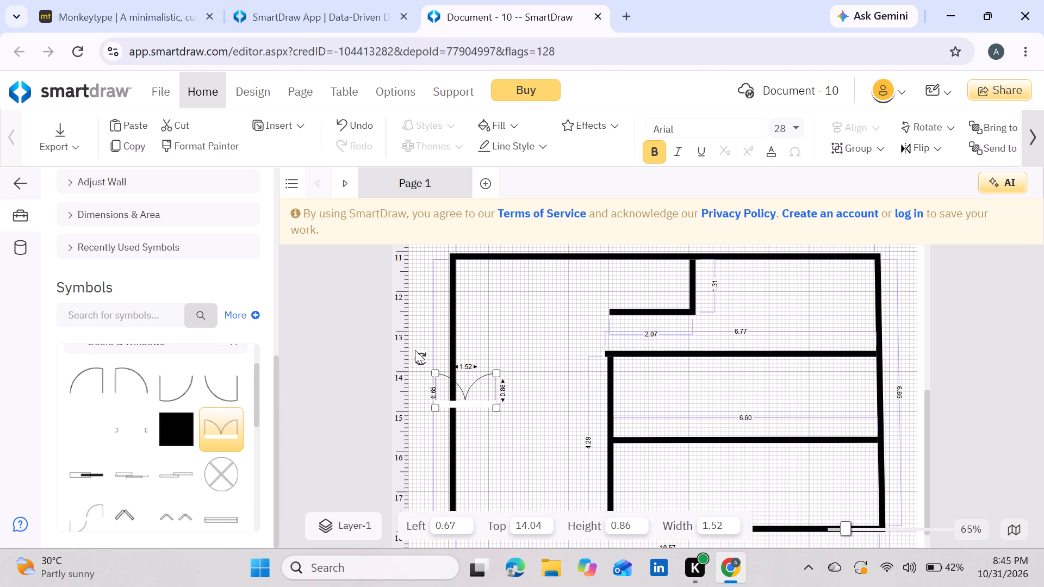
{"action": "left_click_drag", "start_coordinate": [421, 358], "coordinate": [502, 339]}
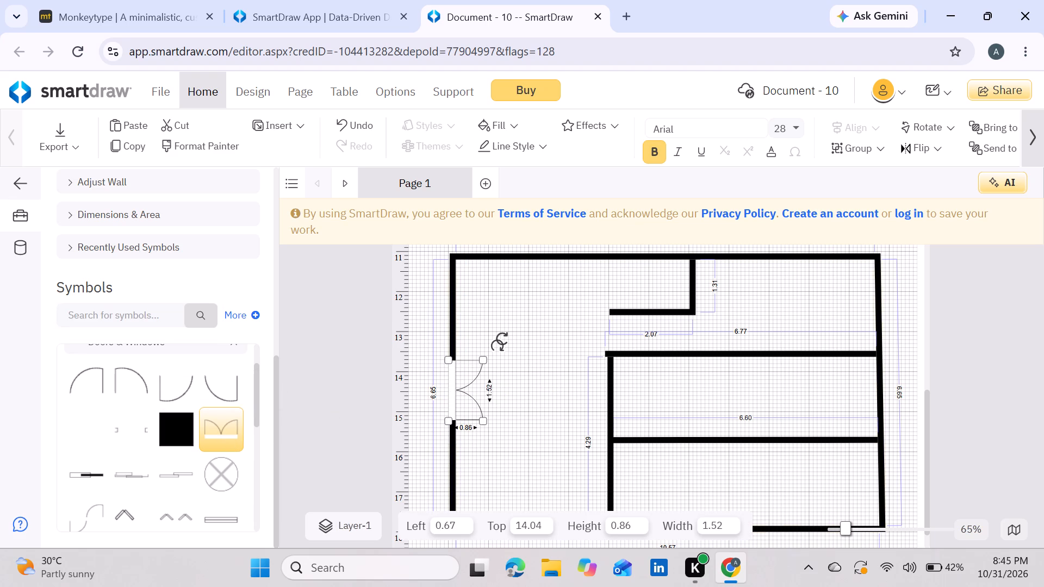
Move the double door higher along the left outer wall and shrink it to about 1.41 wide and 0.80 deep.
{"action": "scroll", "coordinate": [463, 387], "scroll_direction": "down", "scroll_amount": 1}
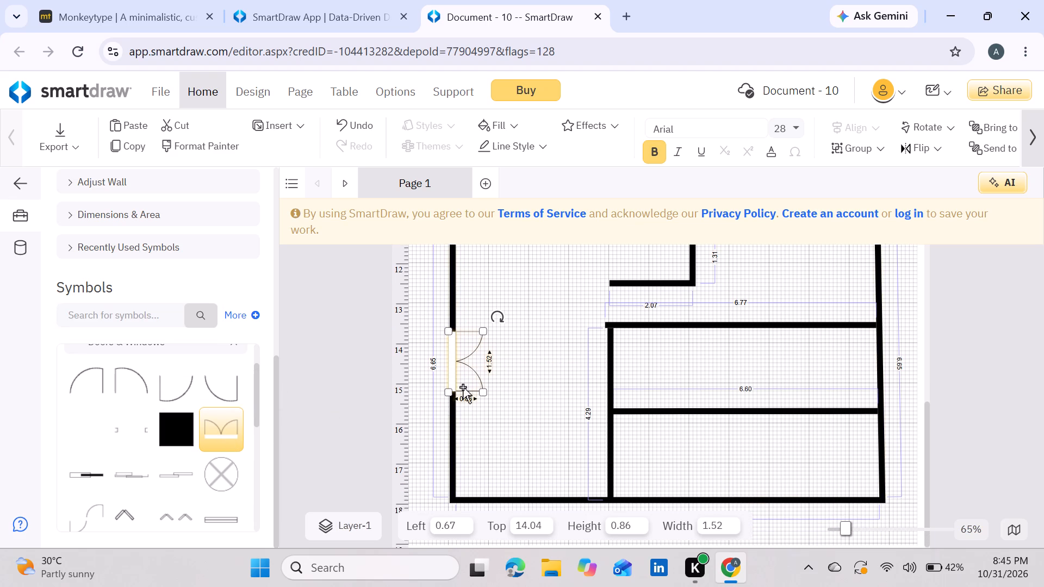
{"action": "left_click_drag", "start_coordinate": [465, 349], "coordinate": [465, 298]}
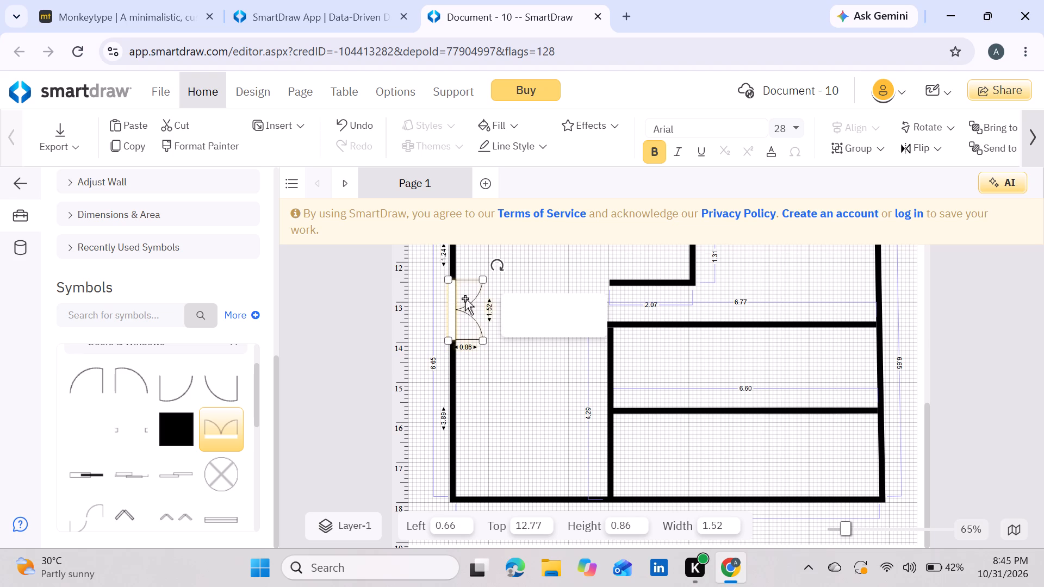
{"action": "scroll", "coordinate": [465, 298], "scroll_direction": "up", "scroll_amount": 1}
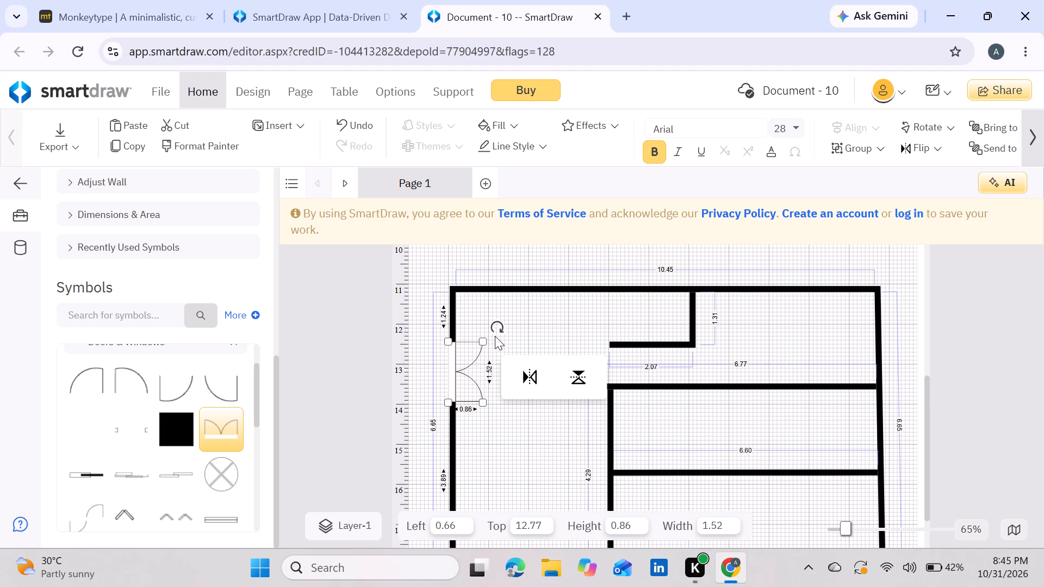
{"action": "left_click_drag", "start_coordinate": [486, 340], "coordinate": [481, 346]}
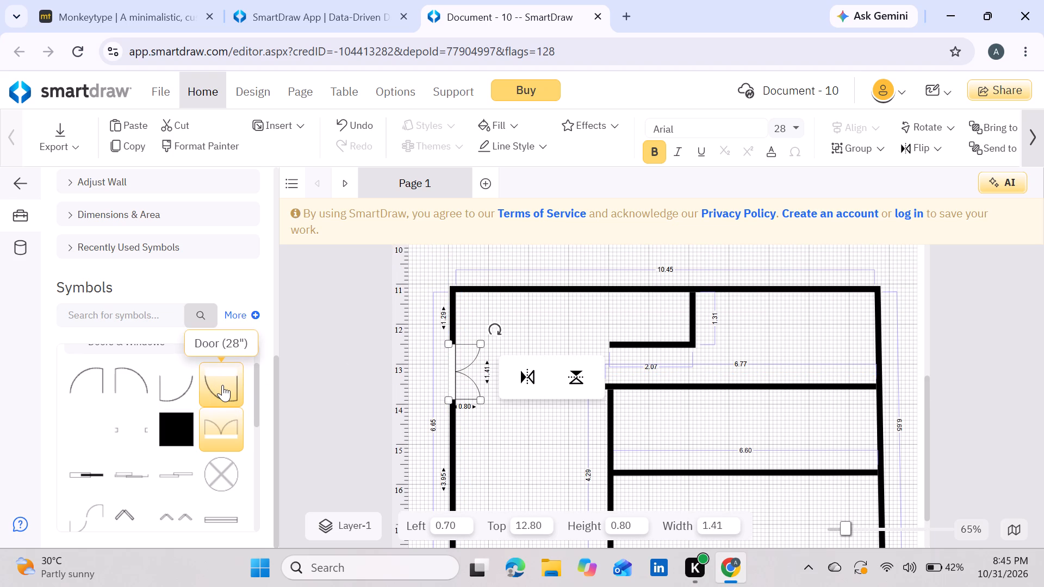
Place a 28-inch door on the top outer wall, about 0.37 from the upper-left corner and opening inward.
{"action": "left_click_drag", "start_coordinate": [187, 398], "coordinate": [386, 347]}
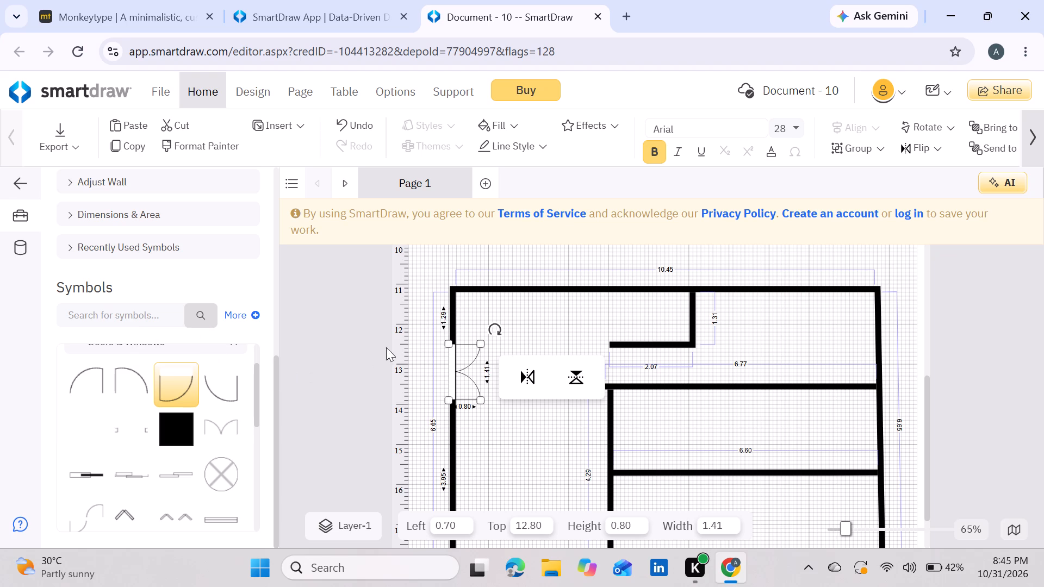
{"action": "left_click_drag", "start_coordinate": [386, 347], "coordinate": [481, 305]}
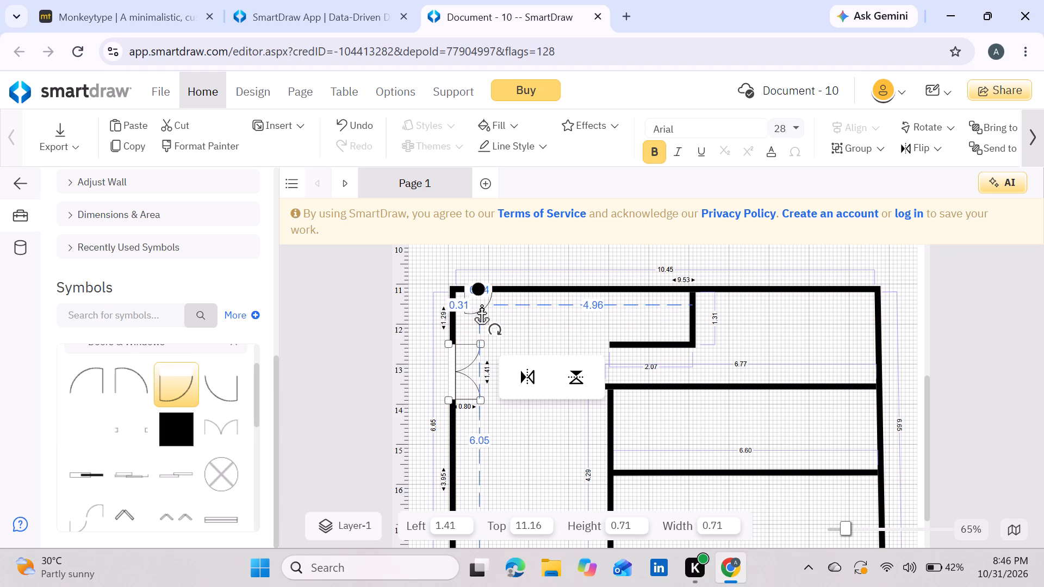
{"action": "left_click_drag", "start_coordinate": [481, 305], "coordinate": [484, 305]}
Place a Door (28") rotated a quarter turn near the vertical interior wall's upper end, opening into the middle room.
{"action": "scroll", "coordinate": [140, 404], "scroll_direction": "down", "scroll_amount": 1}
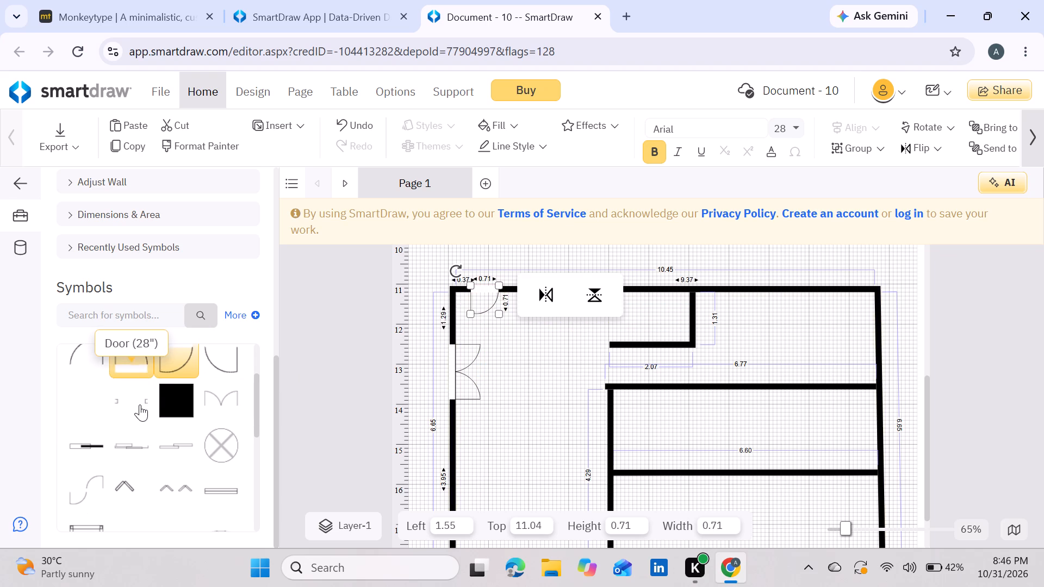
{"action": "scroll", "coordinate": [140, 404], "scroll_direction": "down", "scroll_amount": 1}
{"action": "left_click_drag", "start_coordinate": [220, 366], "coordinate": [451, 423]}
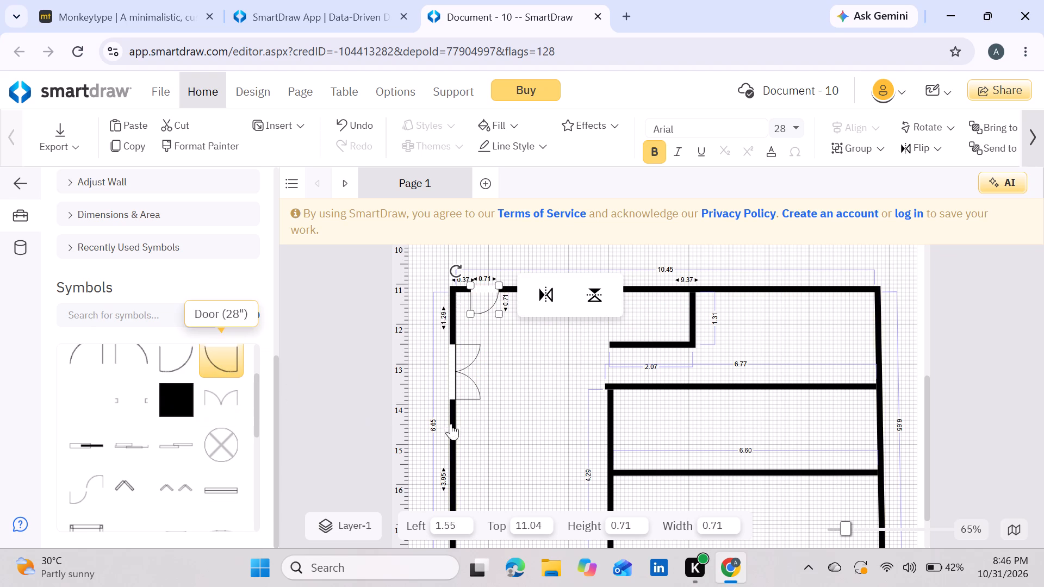
{"action": "left_click_drag", "start_coordinate": [451, 423], "coordinate": [661, 424]}
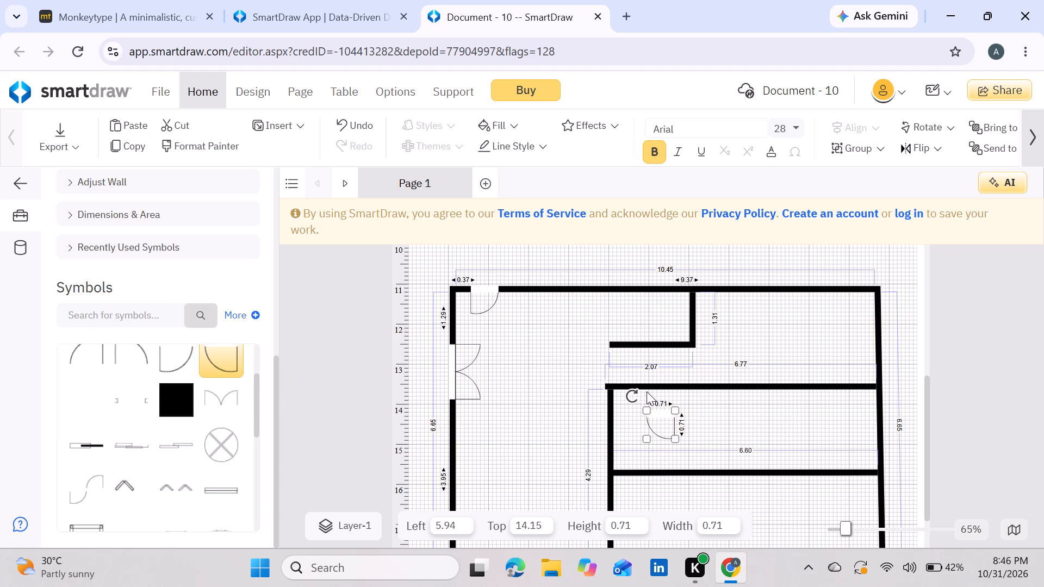
{"action": "left_click_drag", "start_coordinate": [632, 396], "coordinate": [631, 457]}
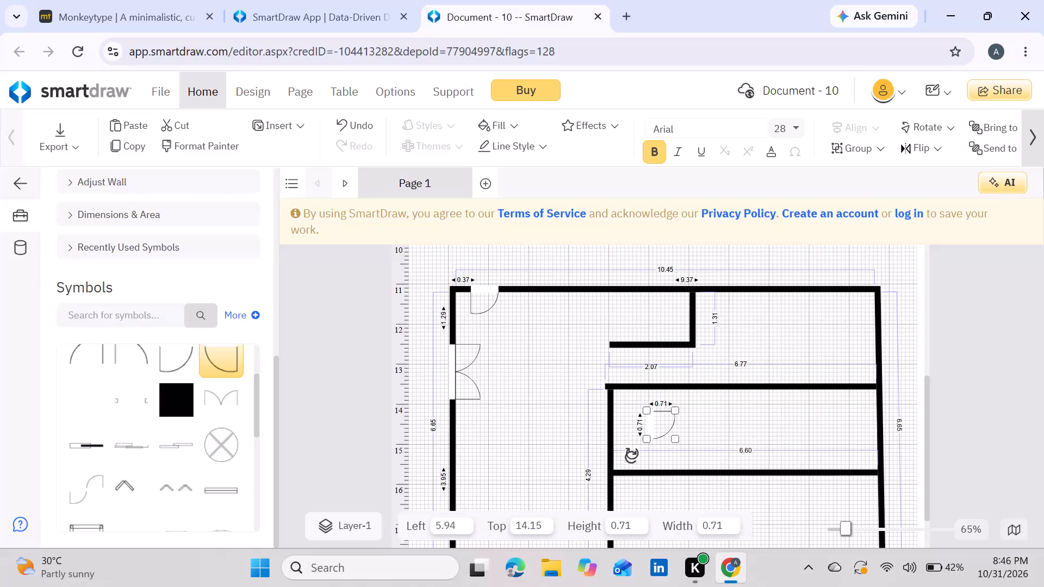
{"action": "left_click_drag", "start_coordinate": [662, 433], "coordinate": [623, 421]}
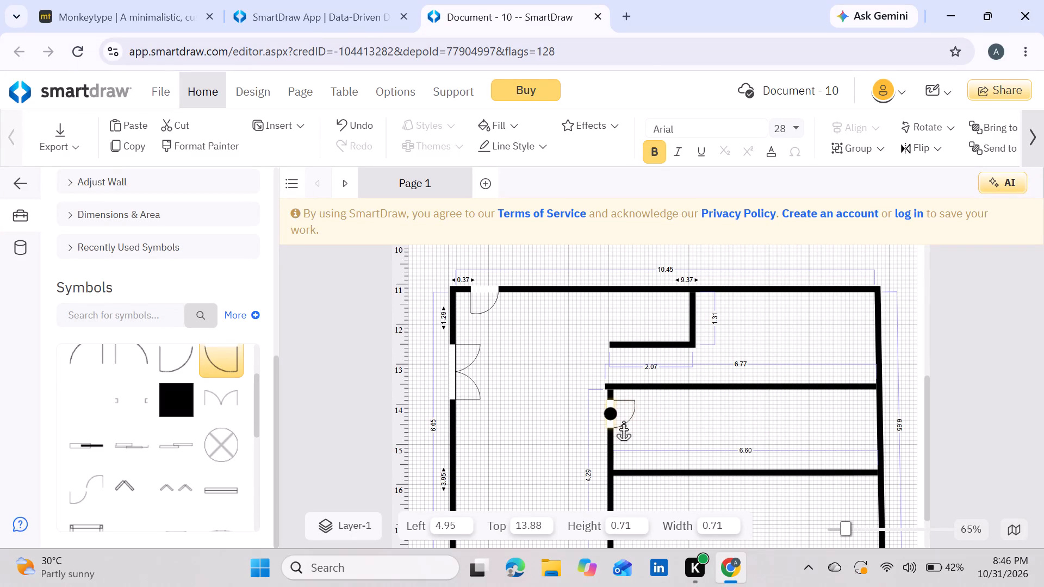
{"action": "left_click_drag", "start_coordinate": [623, 421], "coordinate": [623, 421]}
Duplicate the middle room's door and place the copy lower on the vertical interior wall at about Top 15.96, opening into the bottom room.
{"action": "left_click", "coordinate": [622, 414]}
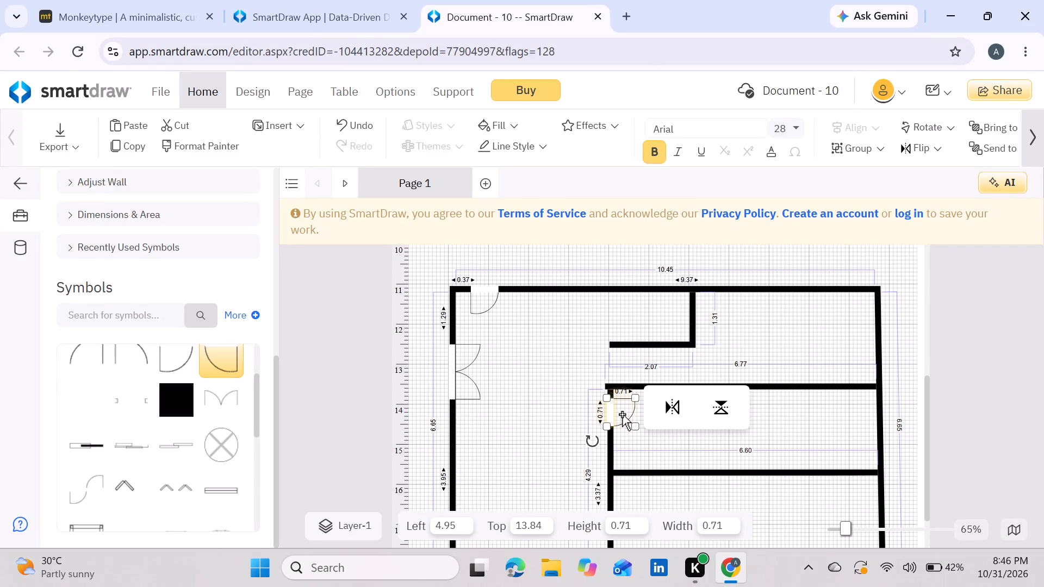
{"action": "key", "text": "ctrl+d"}
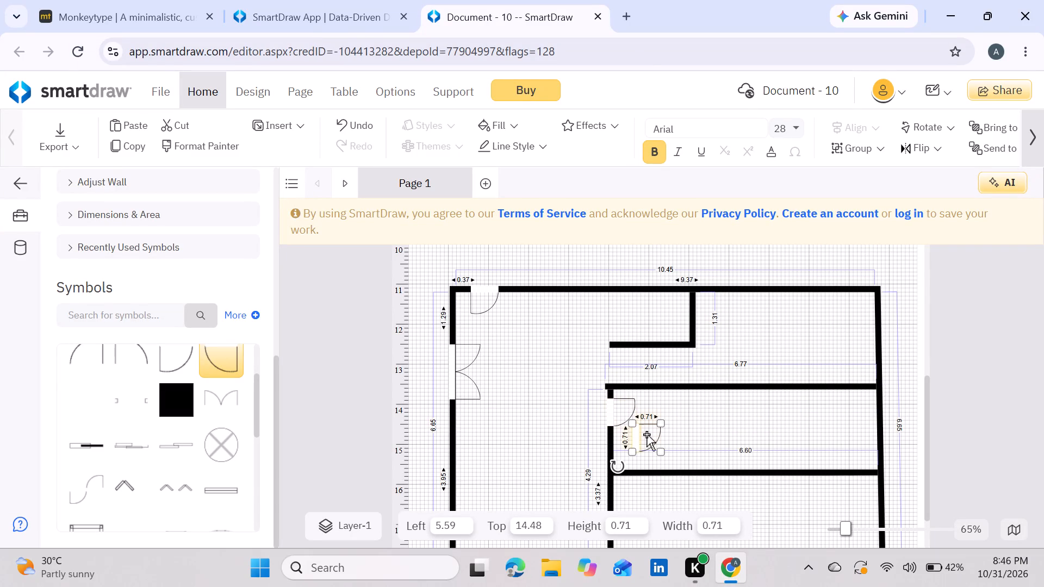
{"action": "left_click_drag", "start_coordinate": [648, 435], "coordinate": [623, 499]}
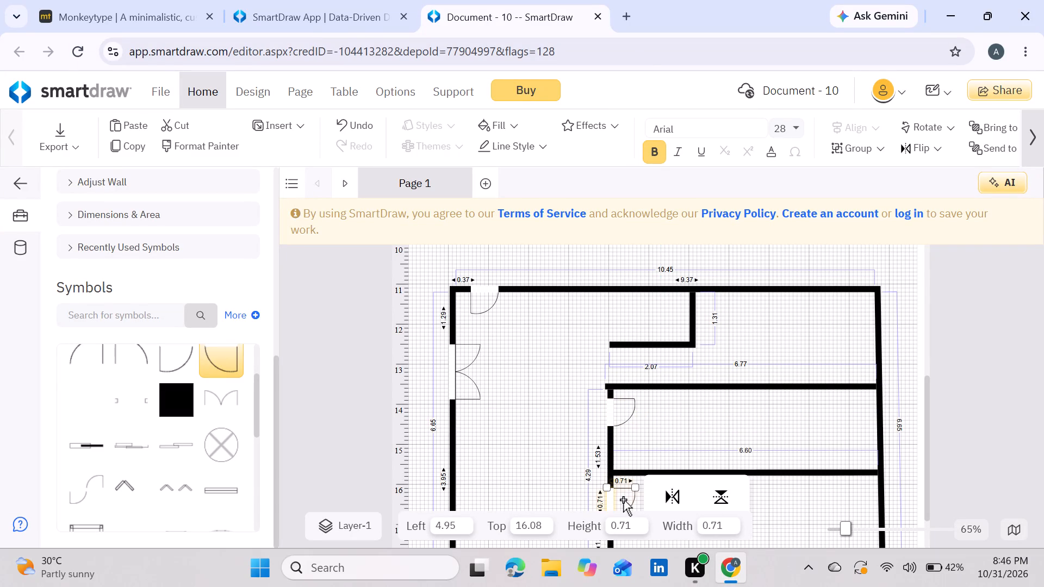
{"action": "scroll", "coordinate": [680, 415], "scroll_direction": "down", "scroll_amount": 1}
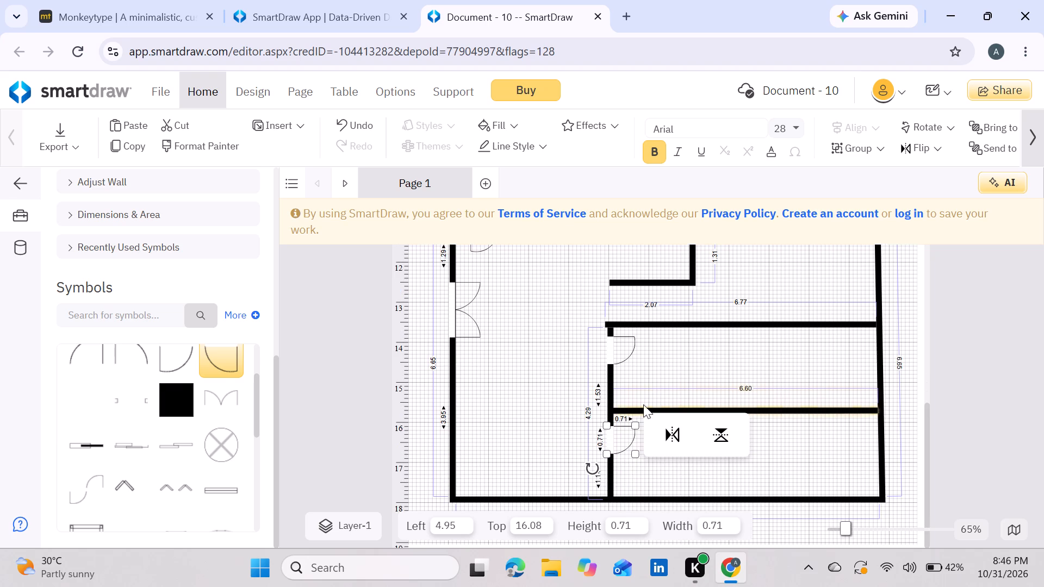
{"action": "scroll", "coordinate": [557, 404], "scroll_direction": "up", "scroll_amount": 1}
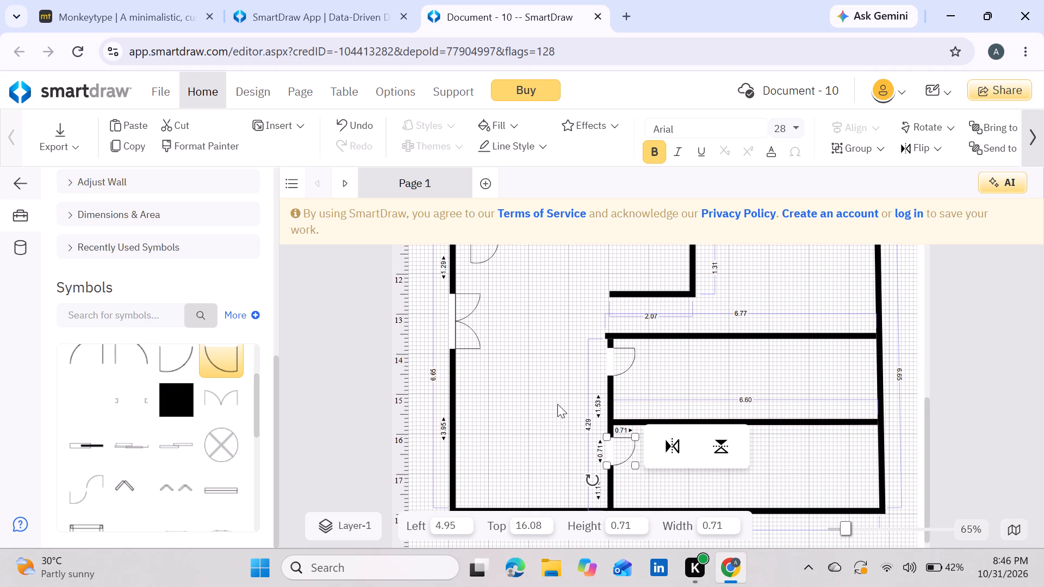
{"action": "left_click_drag", "start_coordinate": [625, 452], "coordinate": [625, 446]}
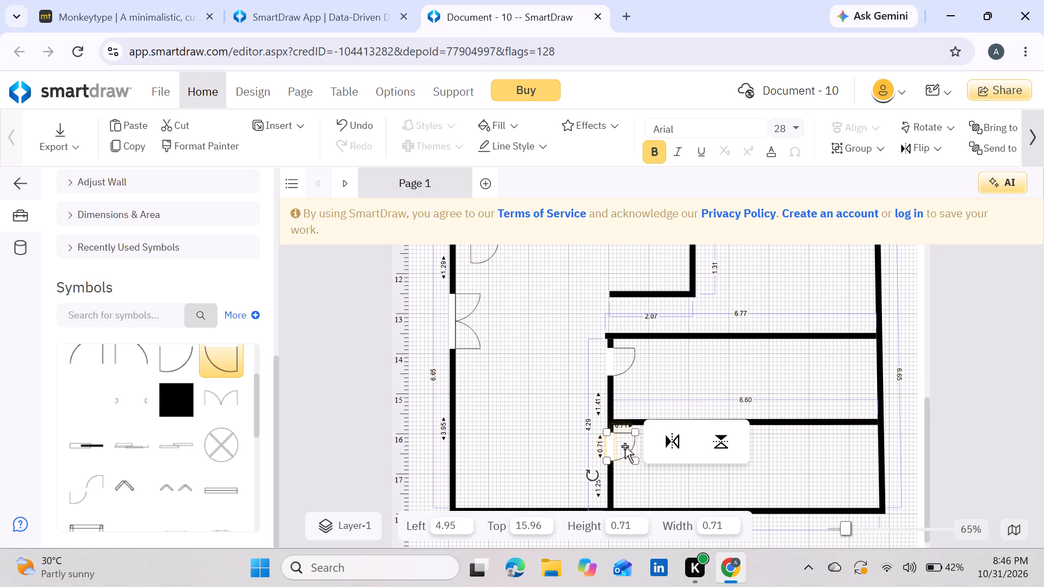
{"action": "scroll", "coordinate": [550, 360], "scroll_direction": "up", "scroll_amount": 1}
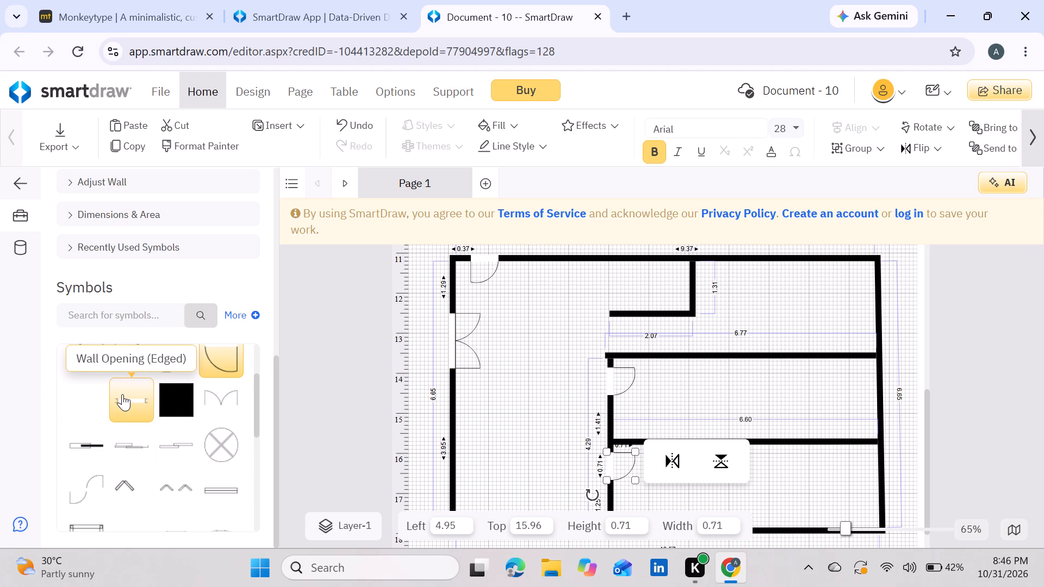
Place a 1.22-wide Wall Opening in the small upper room's lower wall, about 0.41 from the wall's free end.
{"action": "left_click_drag", "start_coordinate": [90, 398], "coordinate": [251, 382]}
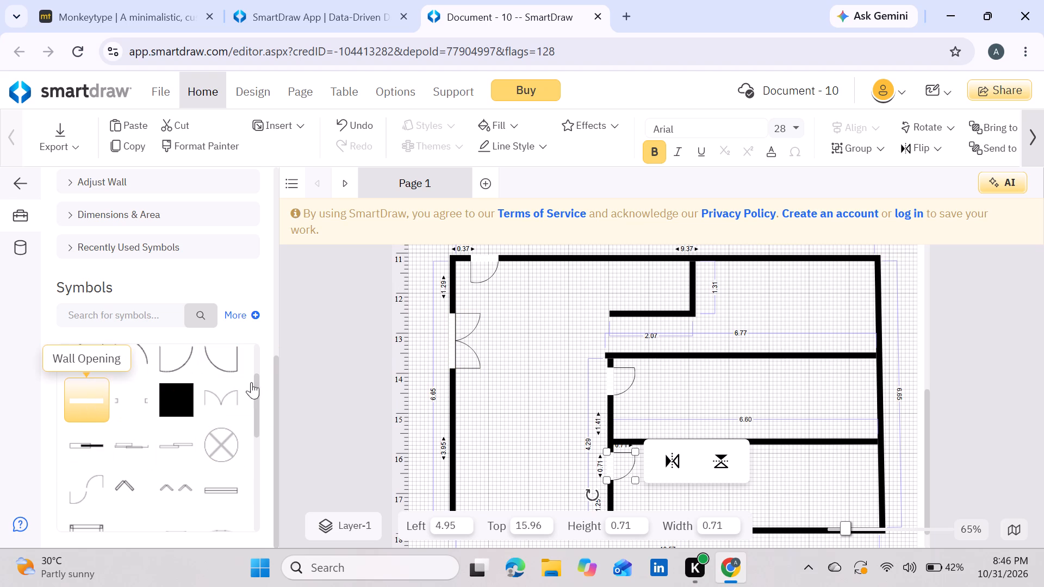
{"action": "left_click_drag", "start_coordinate": [251, 382], "coordinate": [593, 321]}
{"action": "left_click_drag", "start_coordinate": [593, 321], "coordinate": [591, 321]}
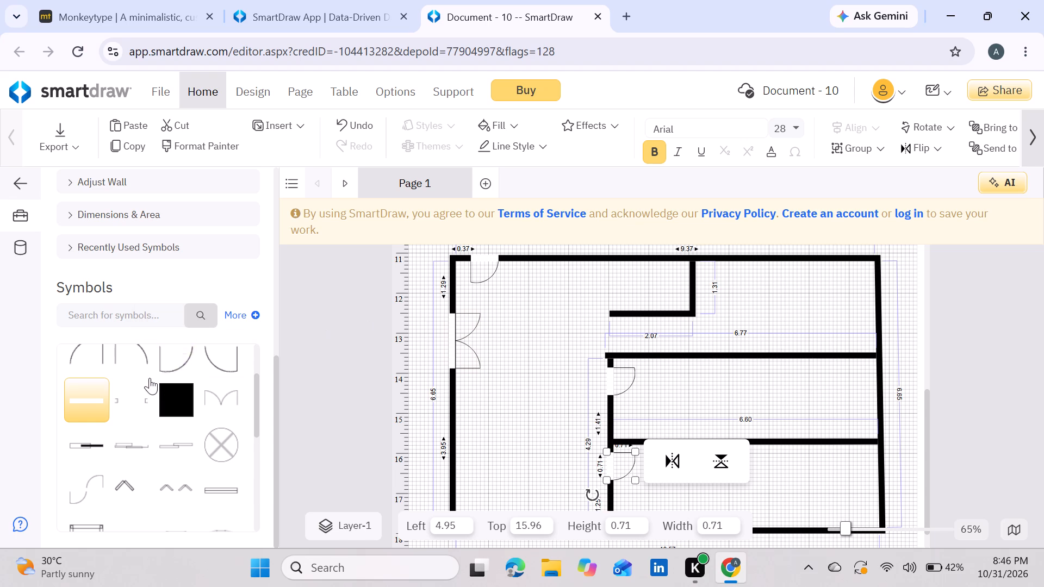
{"action": "left_click_drag", "start_coordinate": [87, 402], "coordinate": [629, 323]}
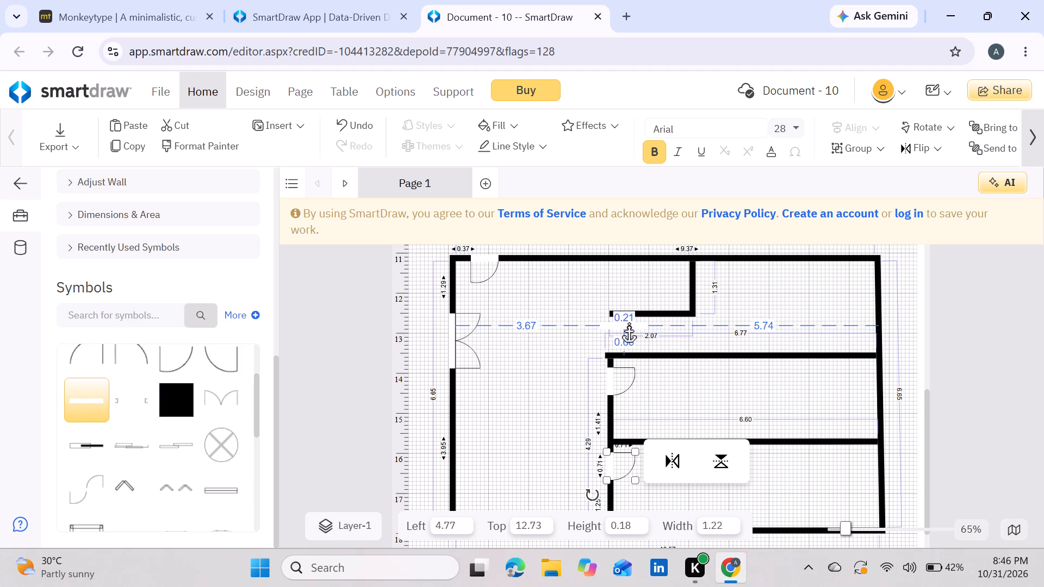
{"action": "left_click_drag", "start_coordinate": [629, 323], "coordinate": [671, 314]}
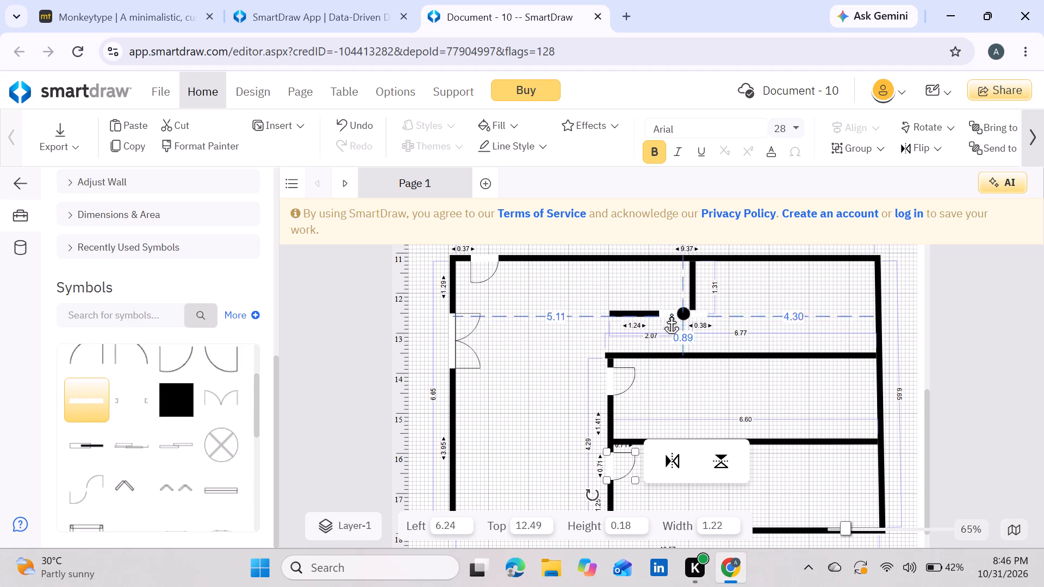
{"action": "left_click_drag", "start_coordinate": [671, 314], "coordinate": [650, 314]}
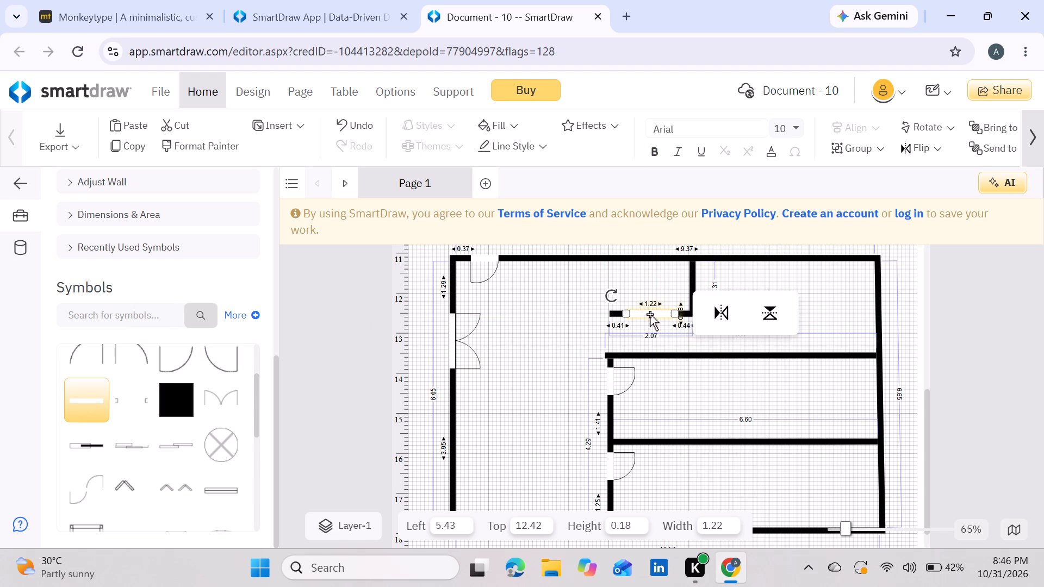
Place a Wall Opening (Edged) rotated 90° in the gap between the small upper room's lower wall and the vertical interior wall.
{"action": "left_click_drag", "start_coordinate": [127, 409], "coordinate": [395, 389]}
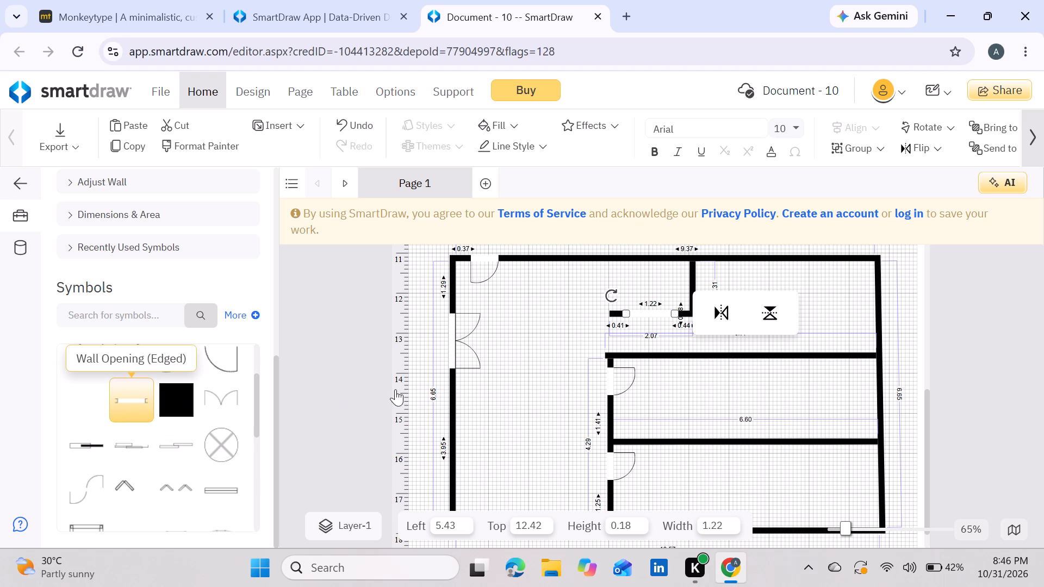
{"action": "left_click_drag", "start_coordinate": [395, 389], "coordinate": [514, 391]}
{"action": "left_click_drag", "start_coordinate": [135, 402], "coordinate": [515, 411]}
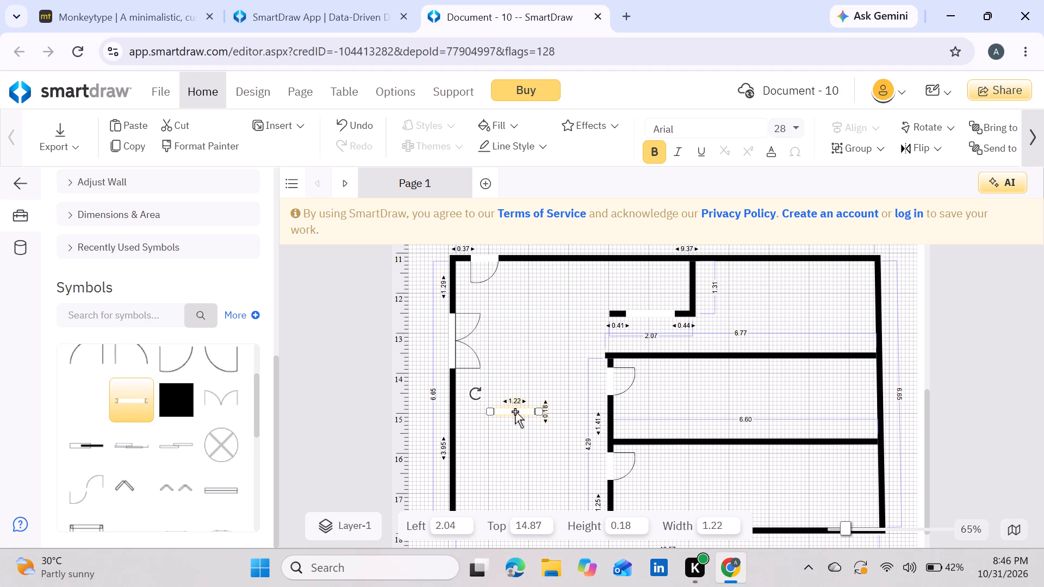
{"action": "left_click_drag", "start_coordinate": [478, 392], "coordinate": [489, 453]}
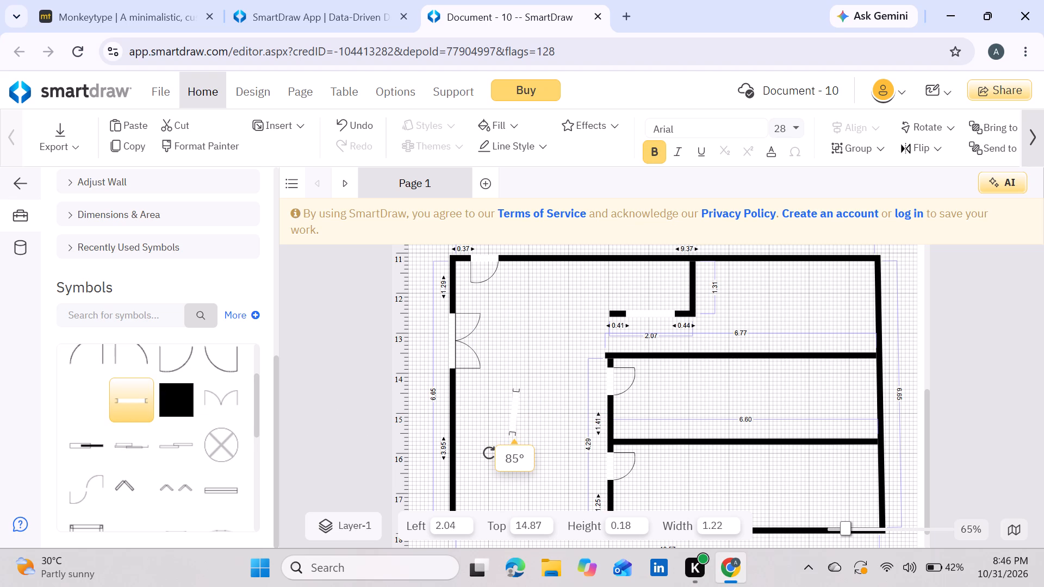
{"action": "left_click_drag", "start_coordinate": [489, 453], "coordinate": [490, 454]}
{"action": "left_click_drag", "start_coordinate": [490, 454], "coordinate": [491, 455]}
{"action": "left_click_drag", "start_coordinate": [512, 413], "coordinate": [606, 335]}
{"action": "left_click", "coordinate": [556, 362]}
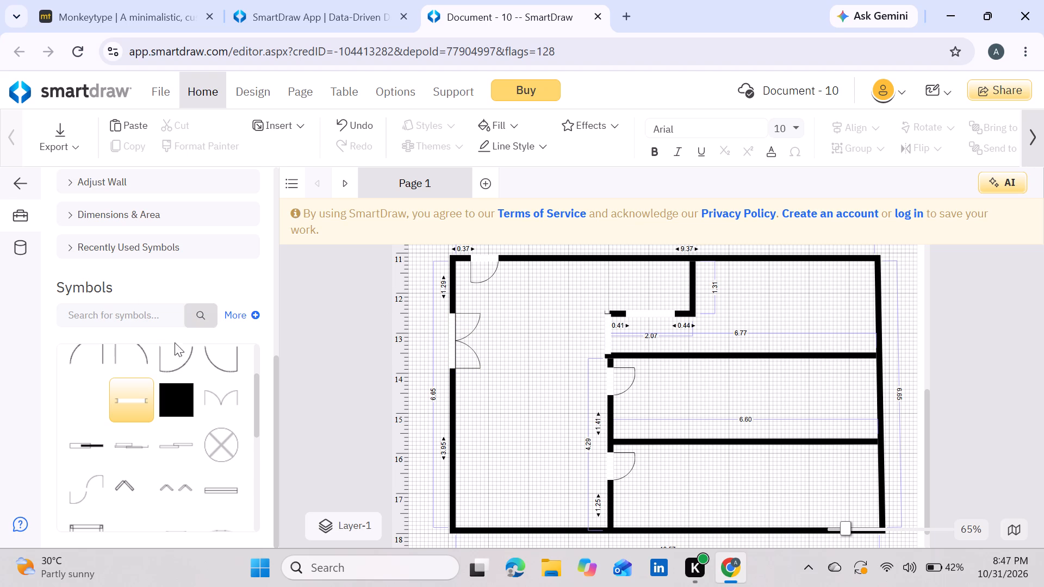
Draw a vertical wall about 1.35 long from the free end of the small room's lower wall up to the top outer wall.
{"action": "scroll", "coordinate": [216, 376], "scroll_direction": "up", "scroll_amount": 2}
{"action": "scroll", "coordinate": [149, 280], "scroll_direction": "up", "scroll_amount": 2}
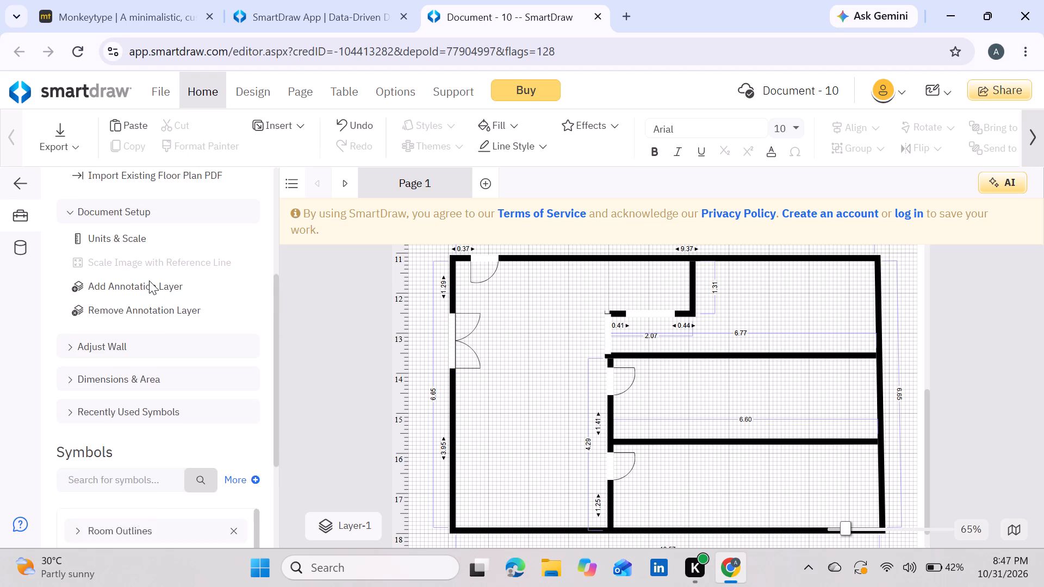
{"action": "scroll", "coordinate": [129, 216], "scroll_direction": "up", "scroll_amount": 1}
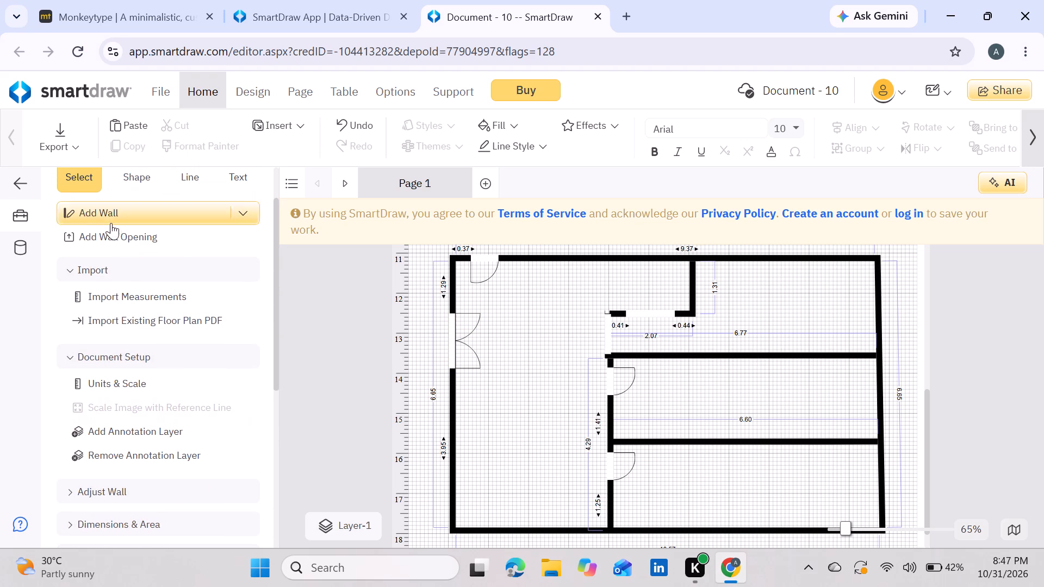
{"action": "left_click", "coordinate": [94, 217]}
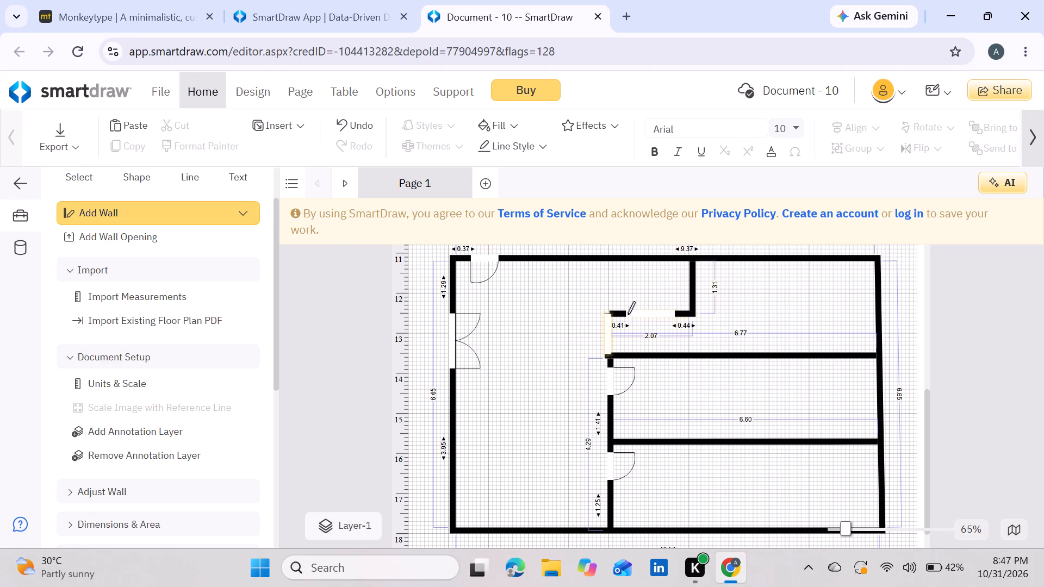
{"action": "left_click_drag", "start_coordinate": [606, 314], "coordinate": [605, 276]}
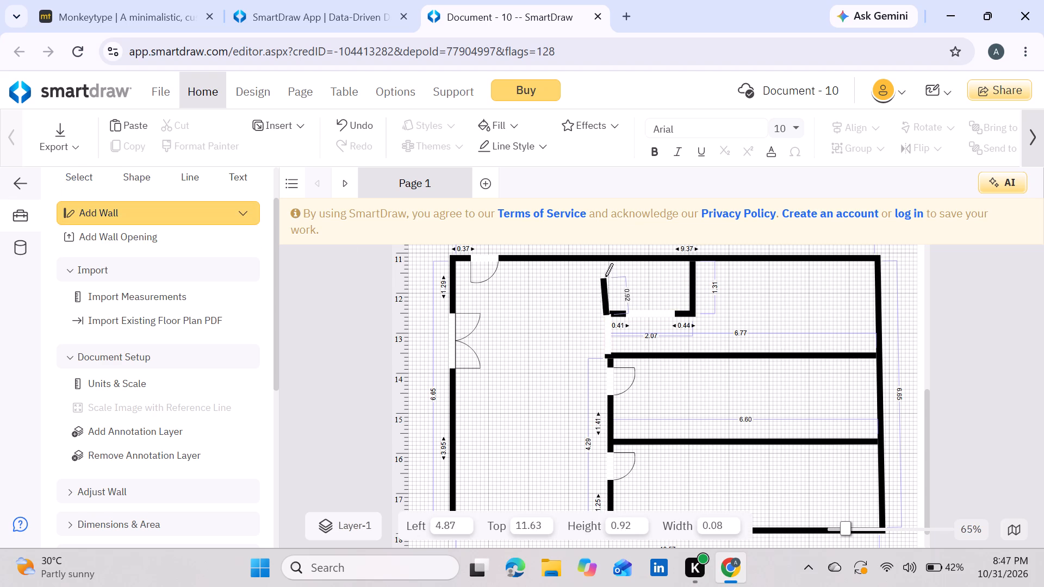
{"action": "left_click_drag", "start_coordinate": [605, 276], "coordinate": [609, 260]}
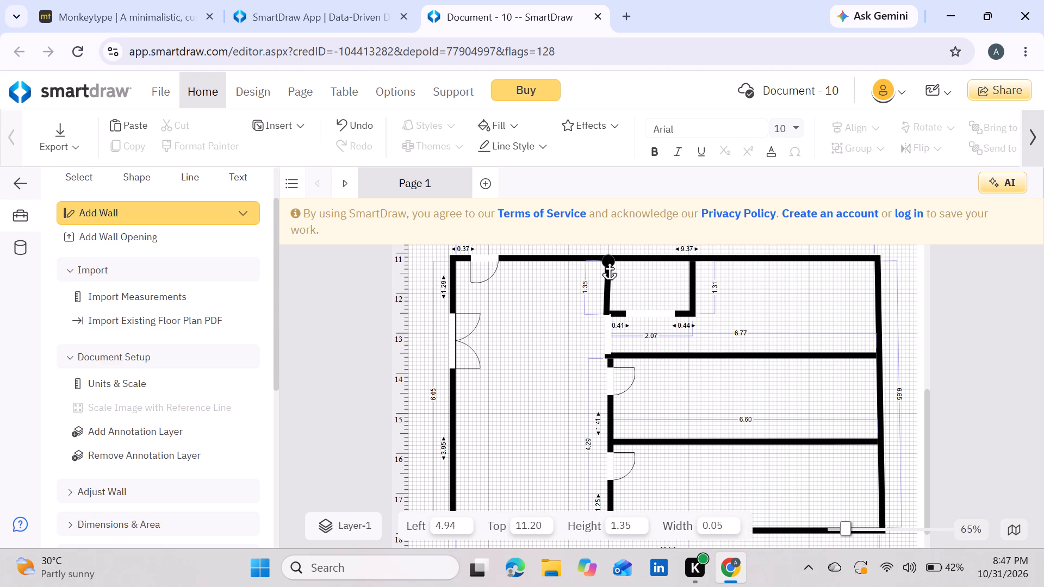
{"action": "left_click_drag", "start_coordinate": [609, 260], "coordinate": [606, 260]}
{"action": "key", "text": "Escape"}
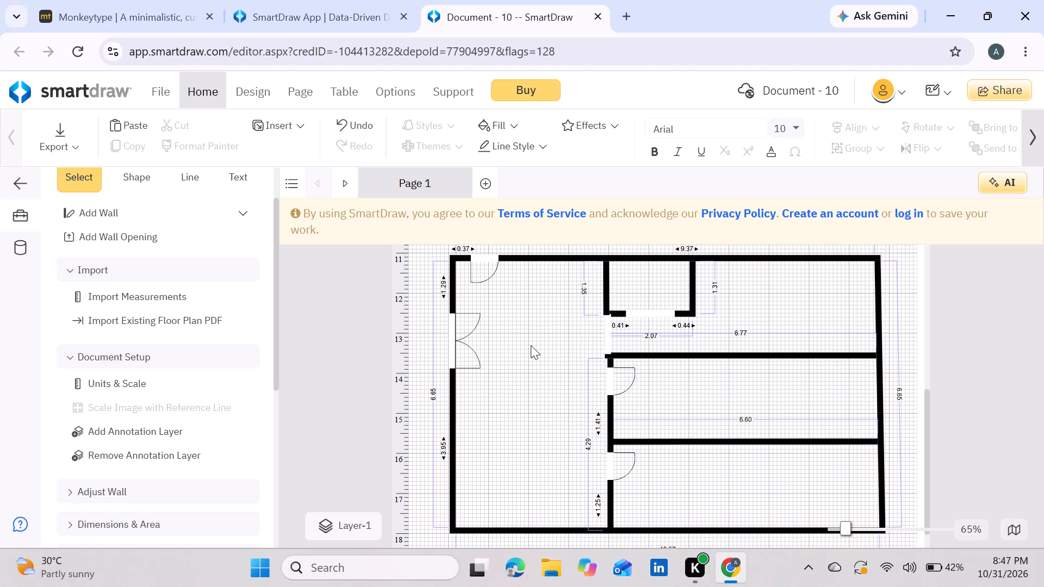
Place a Window (36") on the top outer wall beyond the small room, at about Left 8.02.
{"action": "scroll", "coordinate": [531, 345], "scroll_direction": "down", "scroll_amount": 1}
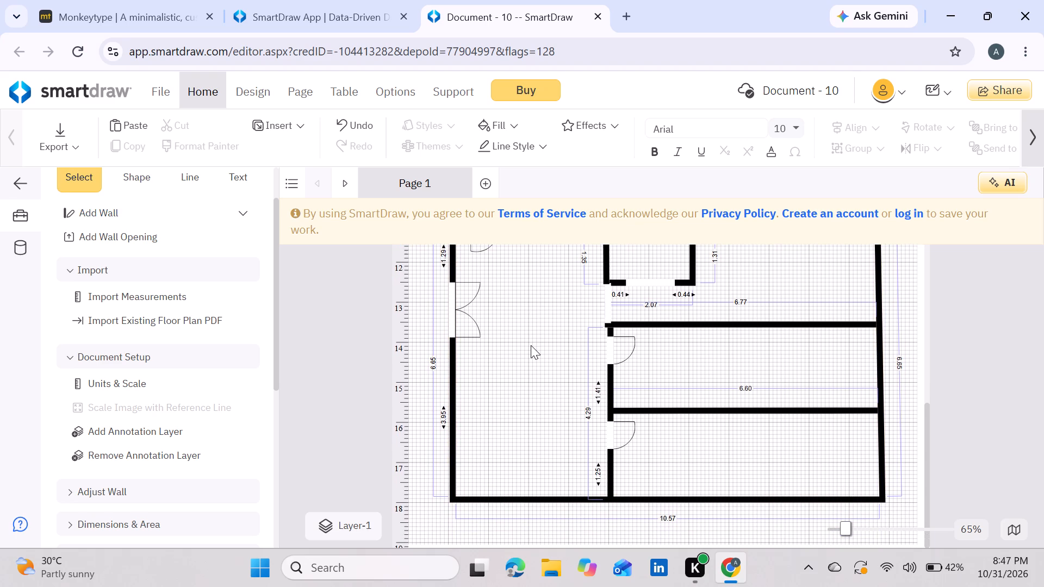
{"action": "scroll", "coordinate": [170, 373], "scroll_direction": "down", "scroll_amount": 2}
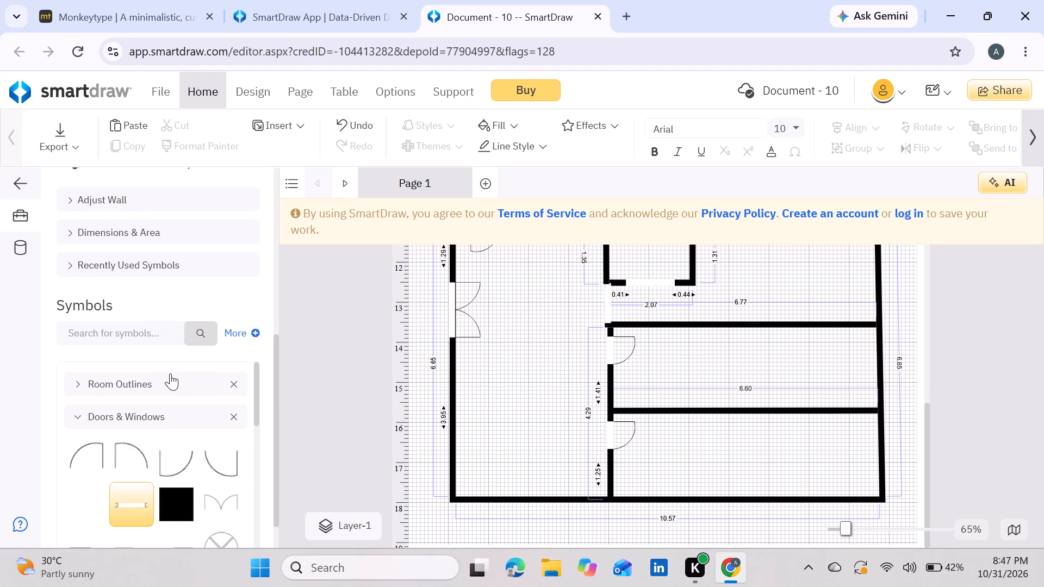
{"action": "scroll", "coordinate": [170, 373], "scroll_direction": "down", "scroll_amount": 2}
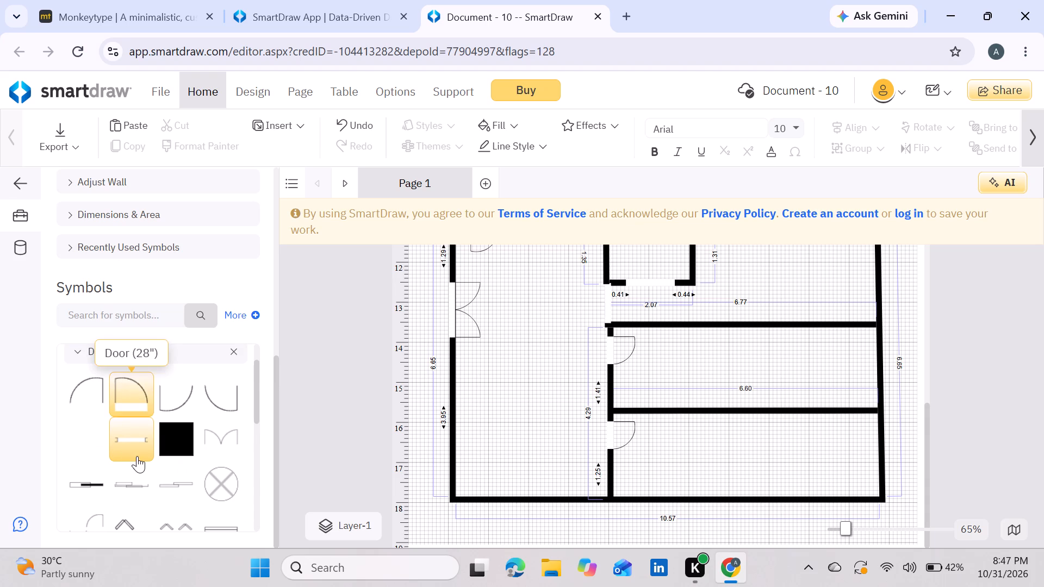
{"action": "scroll", "coordinate": [137, 456], "scroll_direction": "down", "scroll_amount": 1}
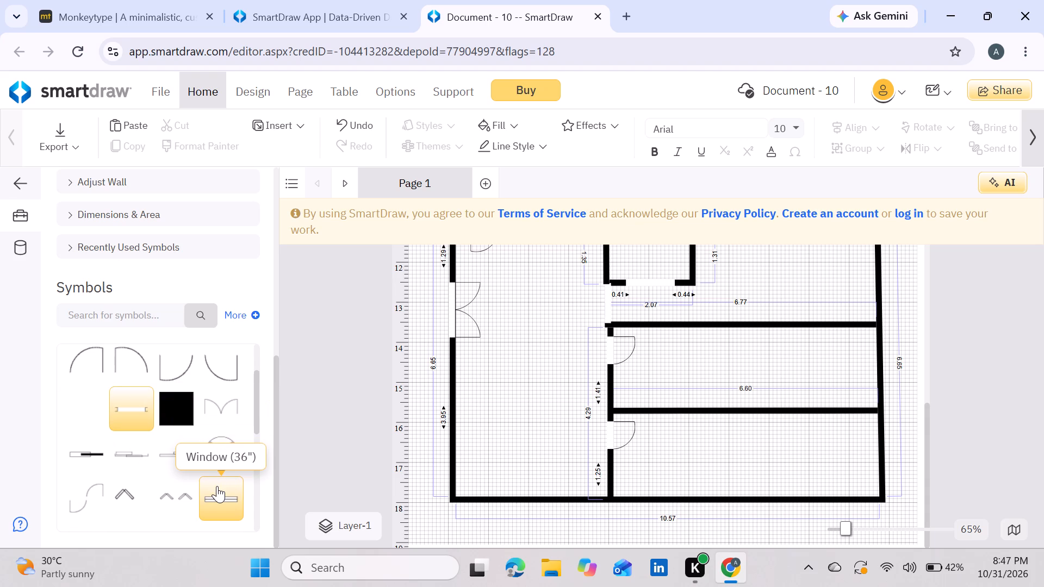
{"action": "left_click_drag", "start_coordinate": [217, 486], "coordinate": [540, 413]}
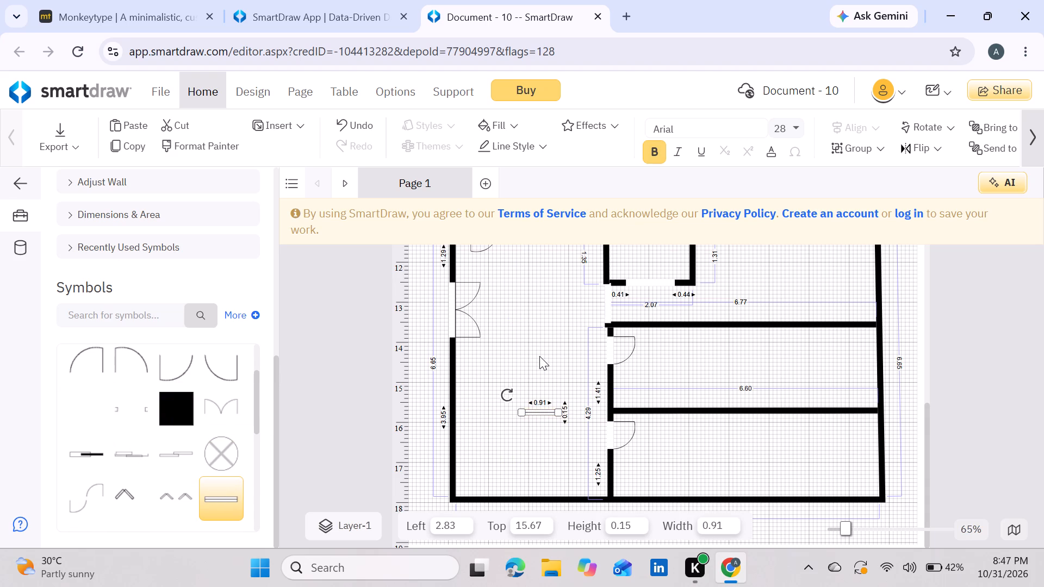
{"action": "scroll", "coordinate": [539, 356], "scroll_direction": "up", "scroll_amount": 2}
{"action": "left_click_drag", "start_coordinate": [540, 508], "coordinate": [544, 505]}
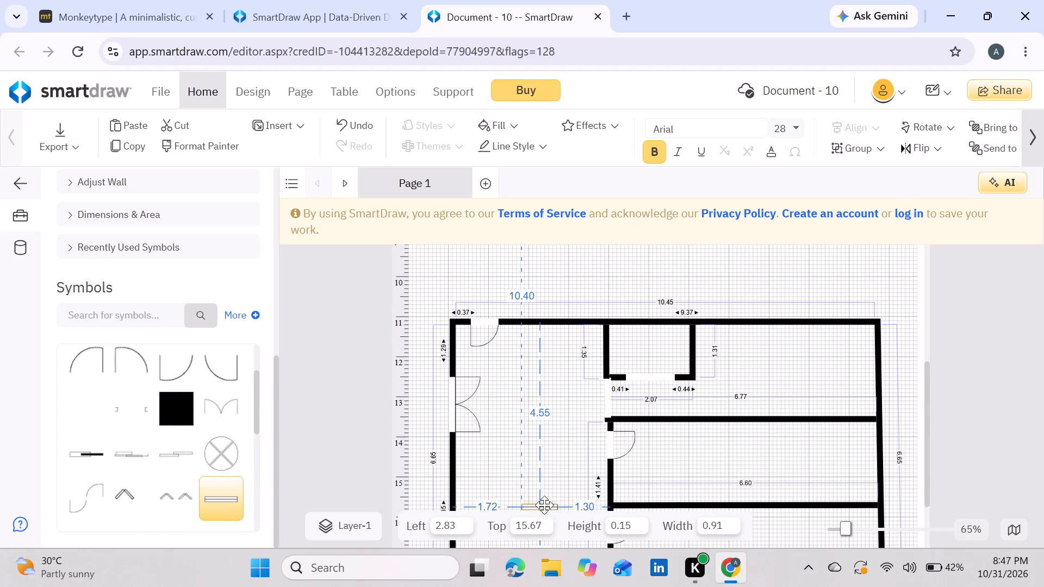
{"action": "left_click_drag", "start_coordinate": [544, 505], "coordinate": [749, 332]}
{"action": "scroll", "coordinate": [749, 332], "scroll_direction": "down", "scroll_amount": 1}
{"action": "left_click", "coordinate": [749, 305]}
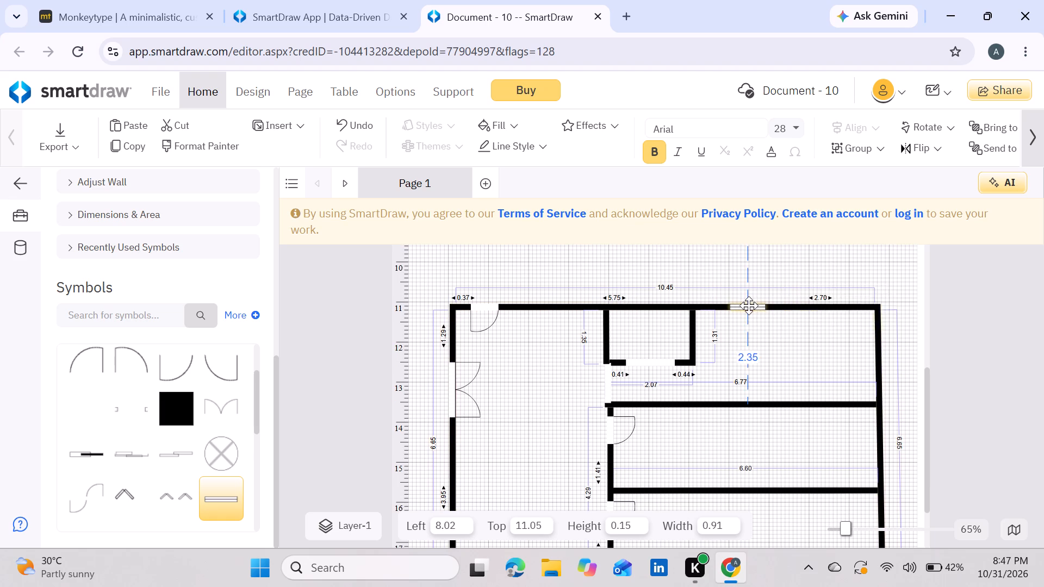
Duplicate the top wall's window and place the copy on the bottom outer wall at about Left 7.21, Top 17.85.
{"action": "key", "text": "ctrl+d"}
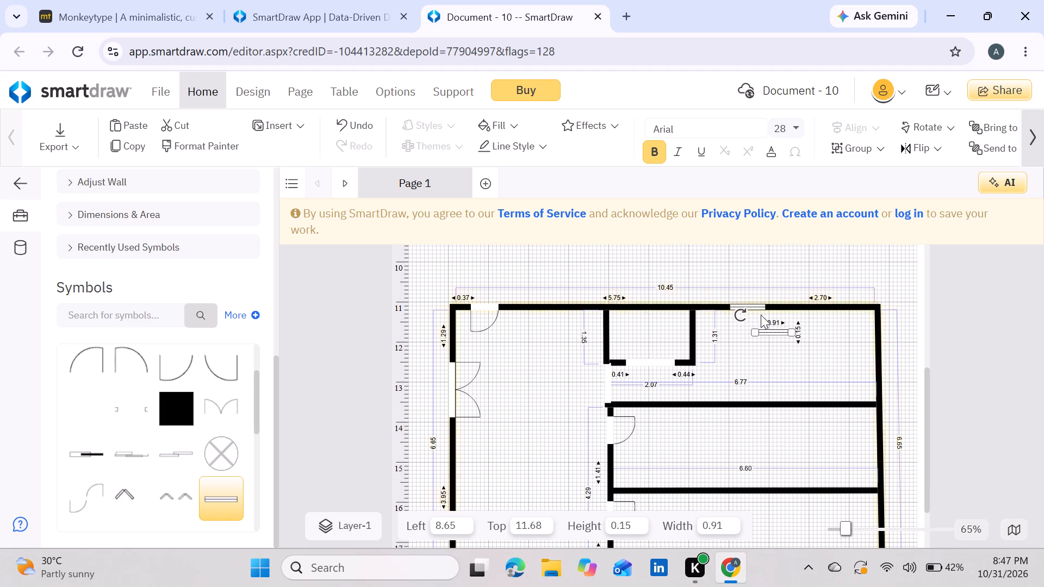
{"action": "left_click_drag", "start_coordinate": [774, 328], "coordinate": [737, 448]}
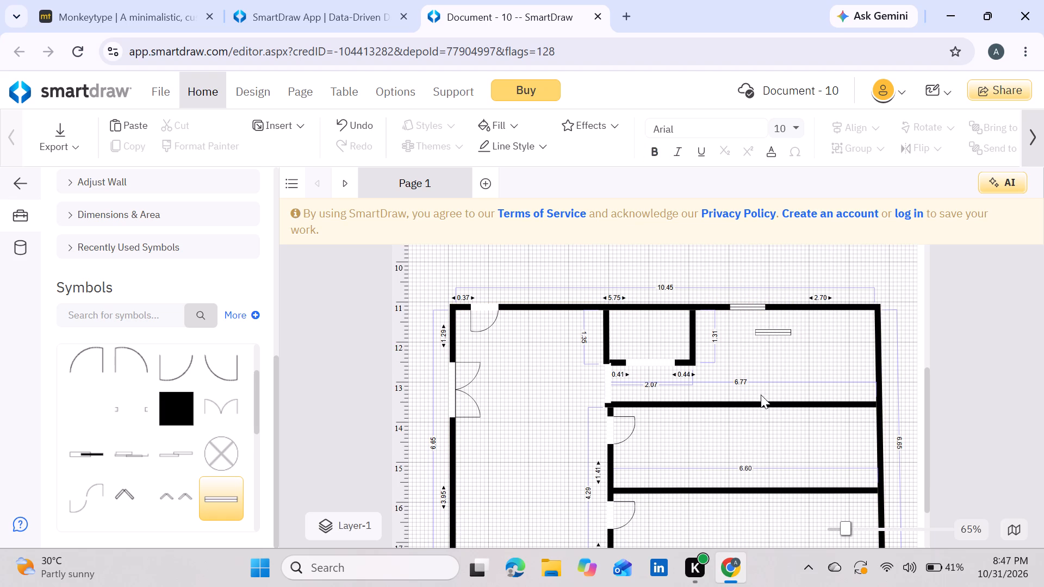
{"action": "left_click_drag", "start_coordinate": [775, 330], "coordinate": [750, 463]}
{"action": "scroll", "coordinate": [750, 463], "scroll_direction": "down", "scroll_amount": 1}
{"action": "left_click_drag", "start_coordinate": [747, 386], "coordinate": [713, 497]}
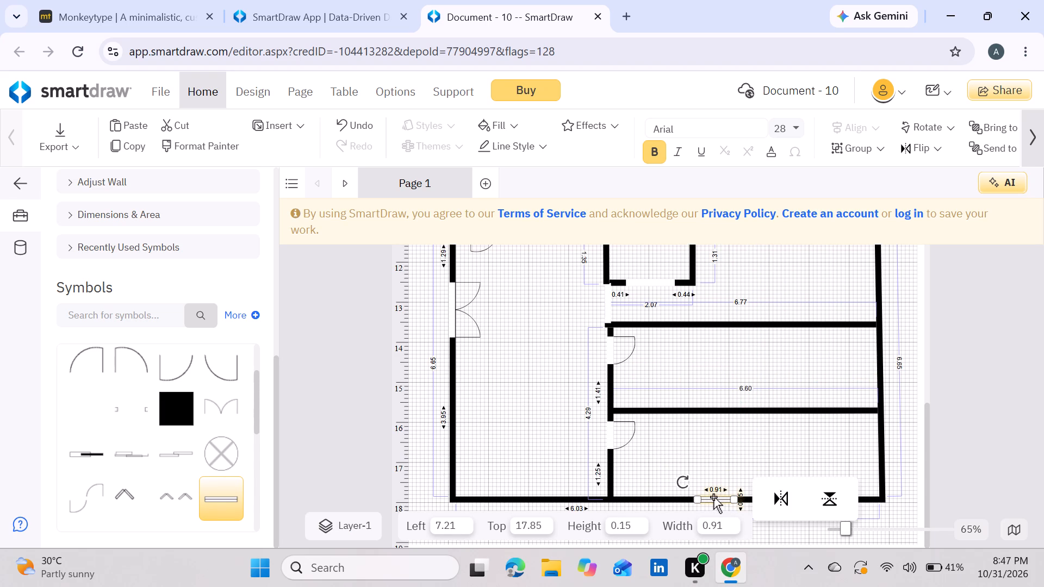
Duplicate the bottom wall's window, widen the copy to about 1.02, and place it on the large left room's bottom wall at about Left 3.44.
{"action": "key", "text": "ctrl+d"}
{"action": "scroll", "coordinate": [713, 497], "scroll_direction": "down", "scroll_amount": 1}
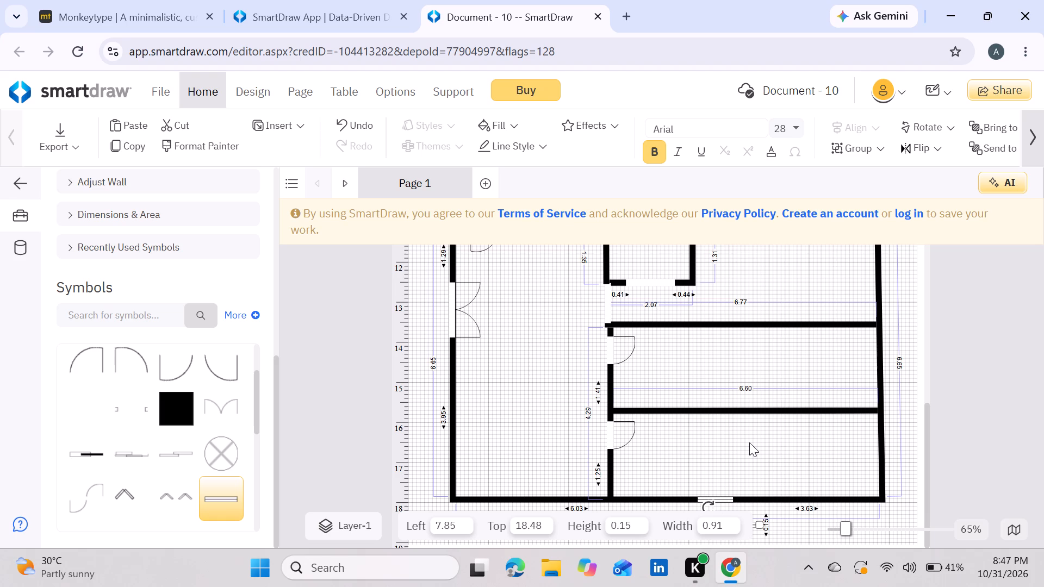
{"action": "scroll", "coordinate": [749, 442], "scroll_direction": "down", "scroll_amount": 2}
{"action": "left_click_drag", "start_coordinate": [759, 523], "coordinate": [751, 499]}
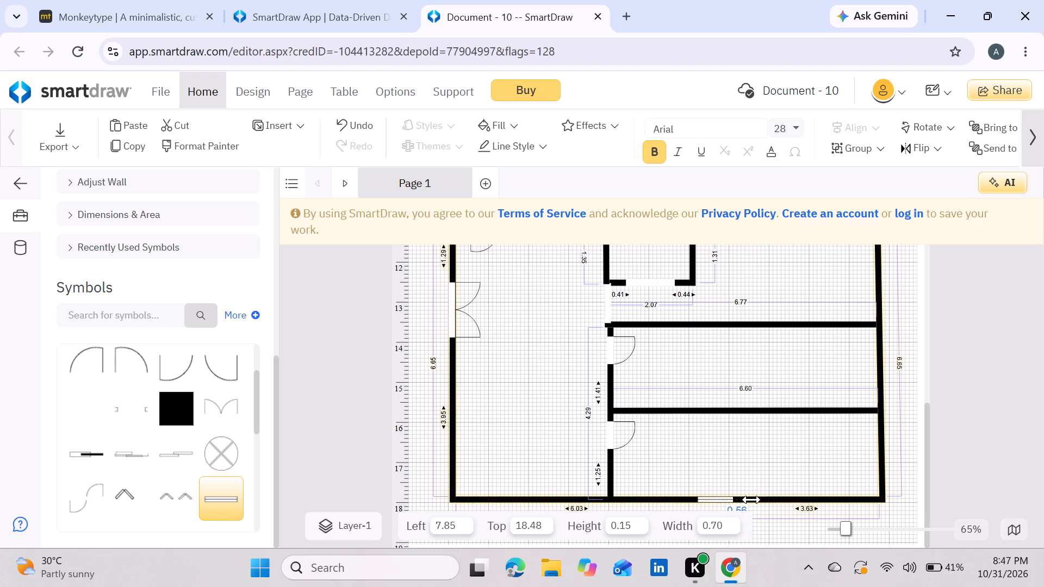
{"action": "left_click_drag", "start_coordinate": [751, 499], "coordinate": [764, 512]}
{"action": "left_click_drag", "start_coordinate": [757, 524], "coordinate": [581, 495]}
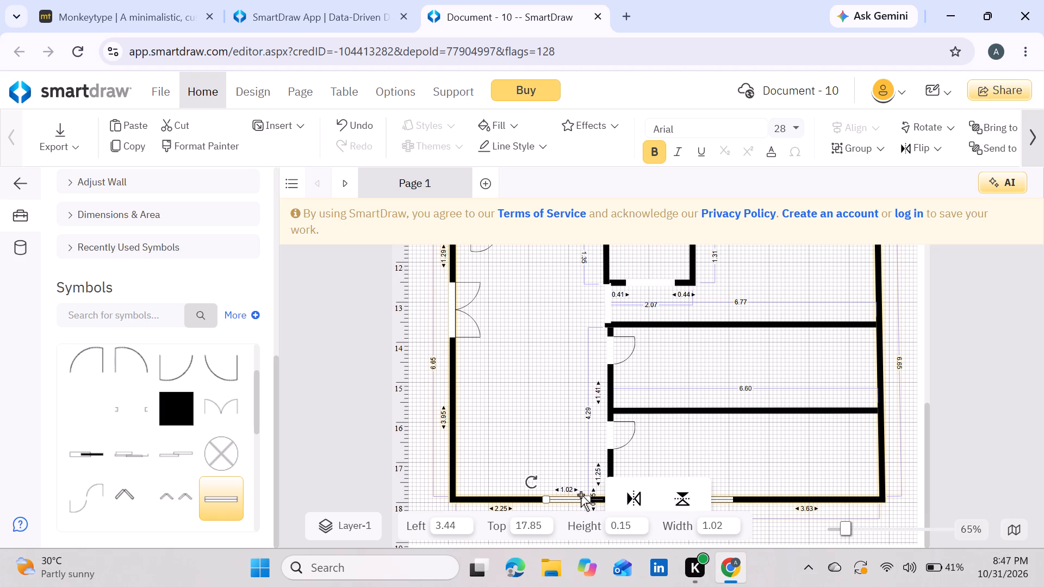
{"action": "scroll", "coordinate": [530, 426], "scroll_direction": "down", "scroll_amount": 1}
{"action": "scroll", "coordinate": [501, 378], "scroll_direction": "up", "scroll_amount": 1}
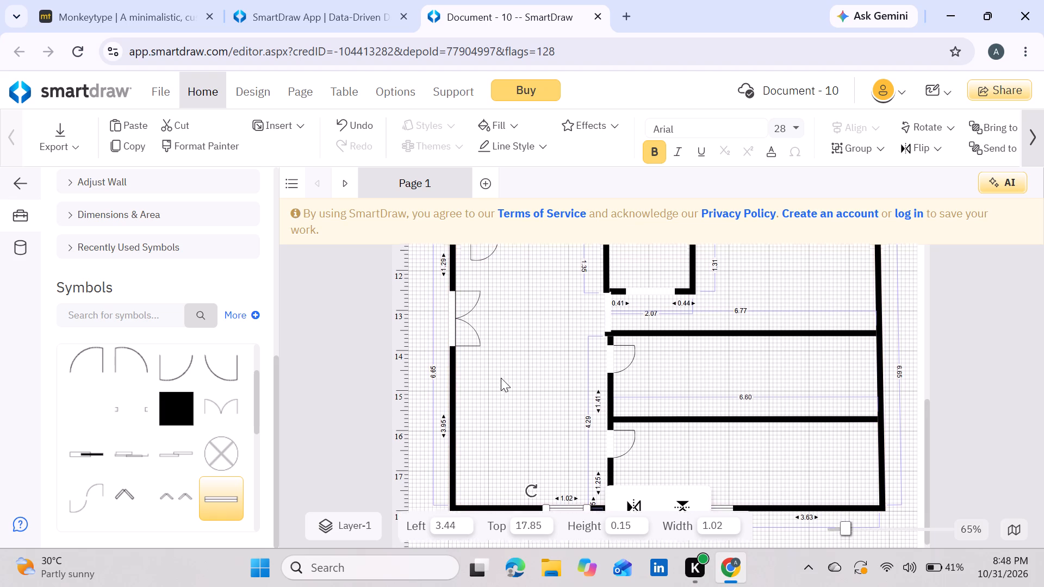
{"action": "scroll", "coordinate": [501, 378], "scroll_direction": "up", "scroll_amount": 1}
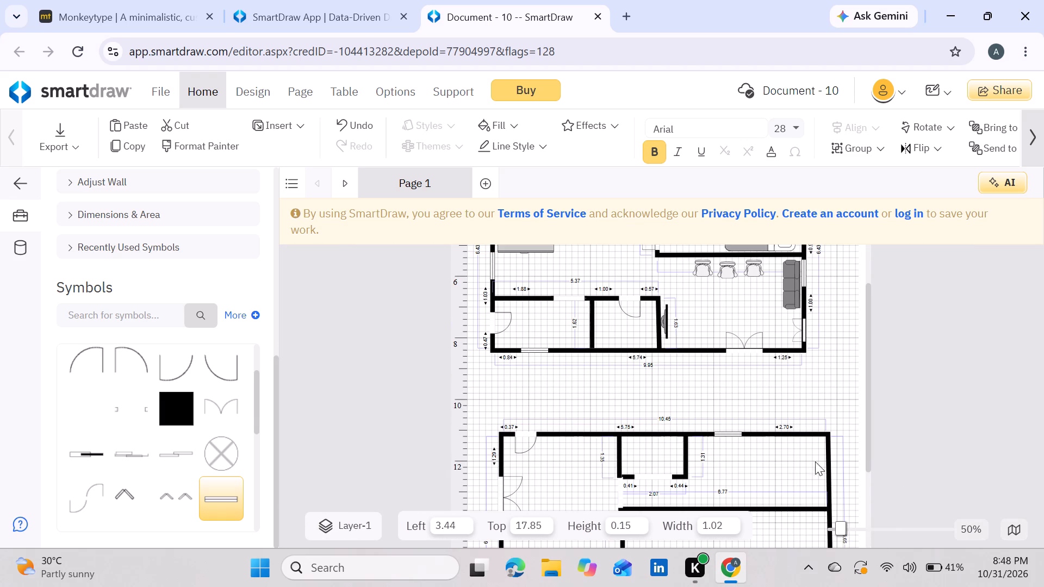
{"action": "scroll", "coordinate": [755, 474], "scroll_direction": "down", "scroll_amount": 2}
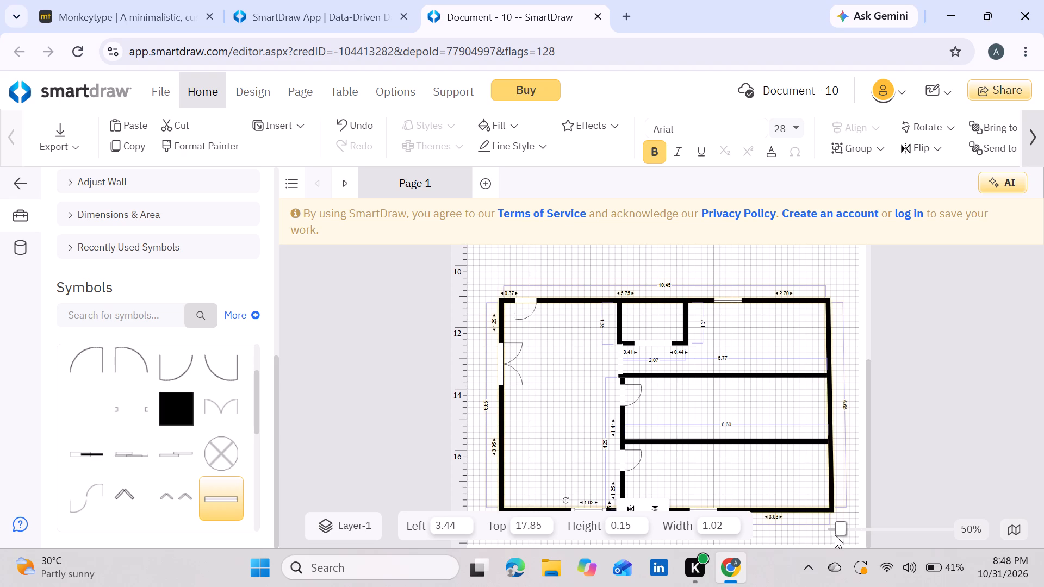
Duplicate the large left room's bottom window, rotate the copy vertical, and place it on the left outer wall at about Left 0.60, Top 16.63.
{"action": "left_click_drag", "start_coordinate": [840, 530], "coordinate": [844, 530]}
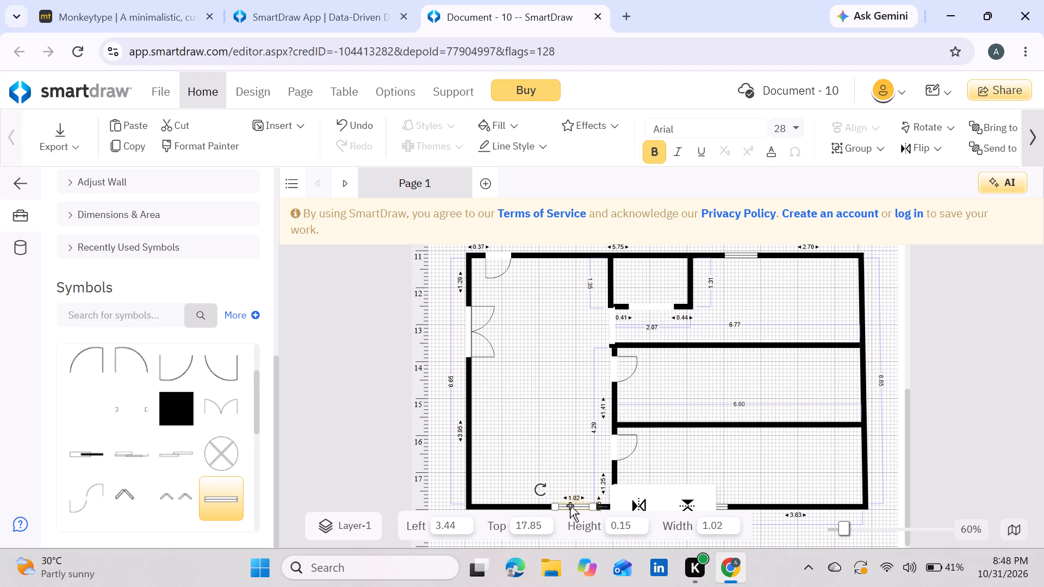
{"action": "left_click", "coordinate": [570, 505]}
{"action": "key", "text": "ctrl+d"}
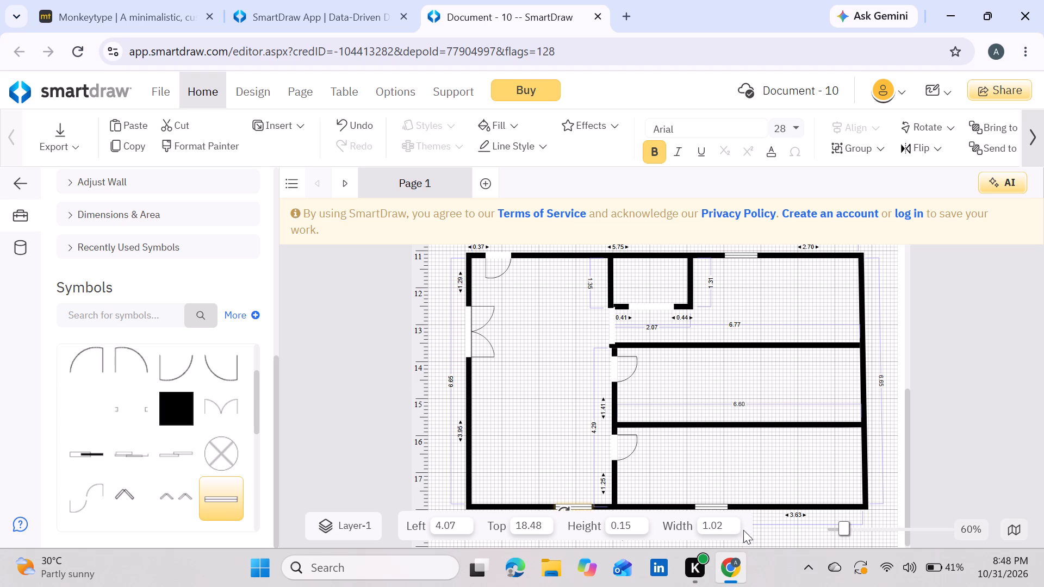
{"action": "left_click", "coordinate": [422, 527]}
{"action": "left_click_drag", "start_coordinate": [555, 533], "coordinate": [552, 501]}
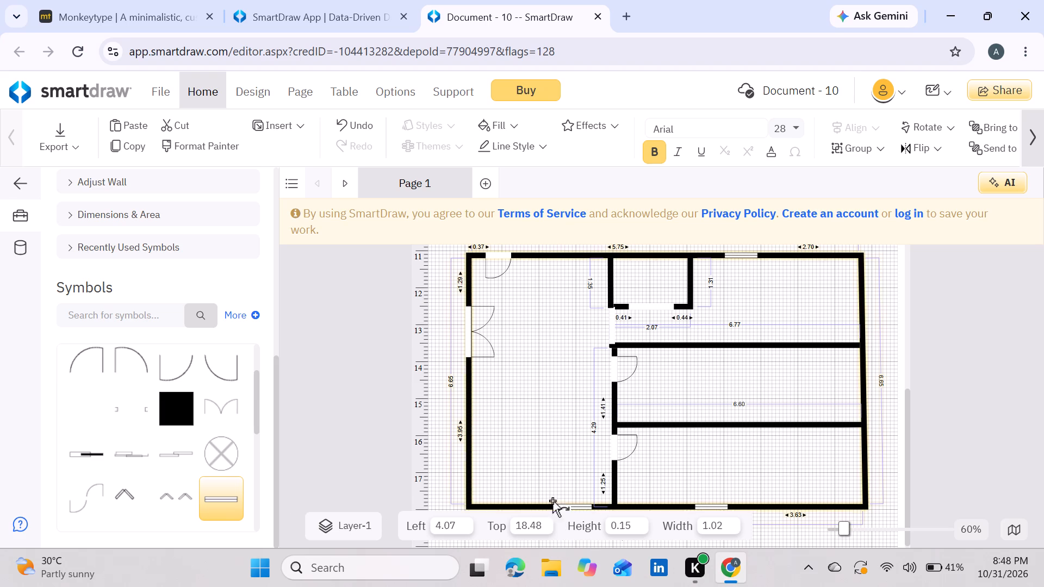
{"action": "left_click_drag", "start_coordinate": [552, 501], "coordinate": [550, 491]}
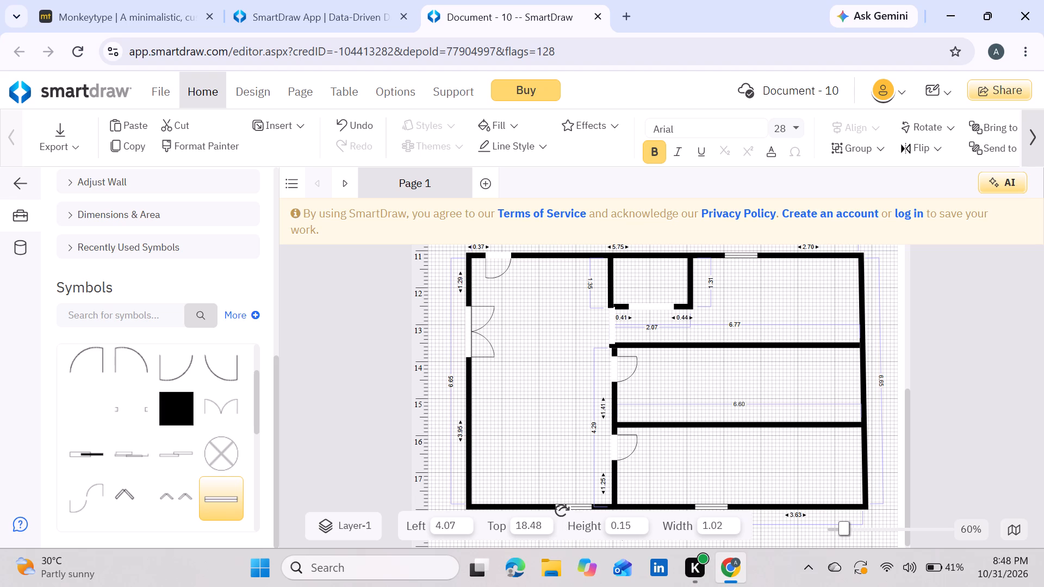
{"action": "left_click_drag", "start_coordinate": [561, 510], "coordinate": [562, 567]}
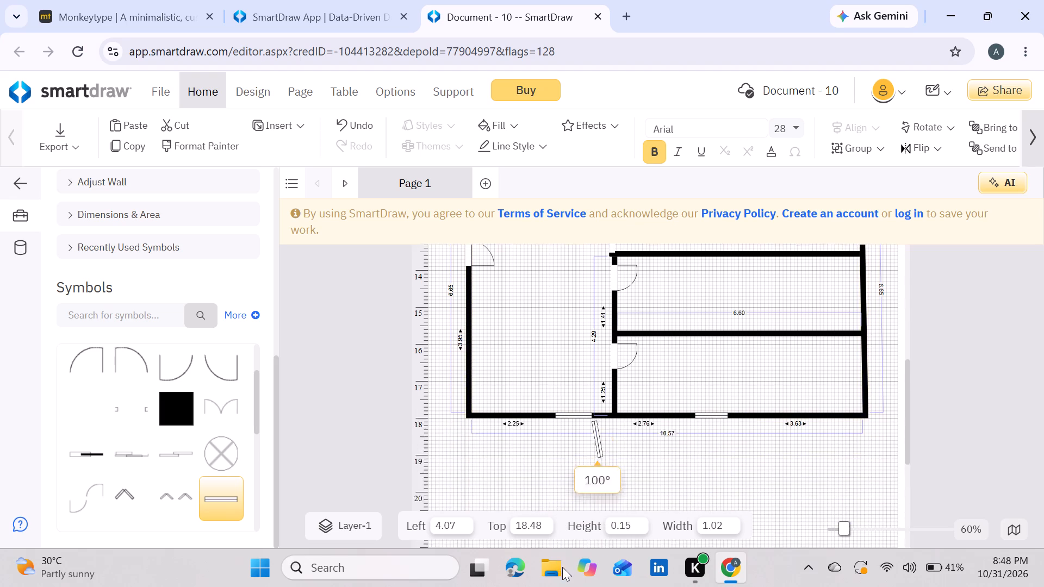
{"action": "left_click_drag", "start_coordinate": [562, 567], "coordinate": [552, 488]}
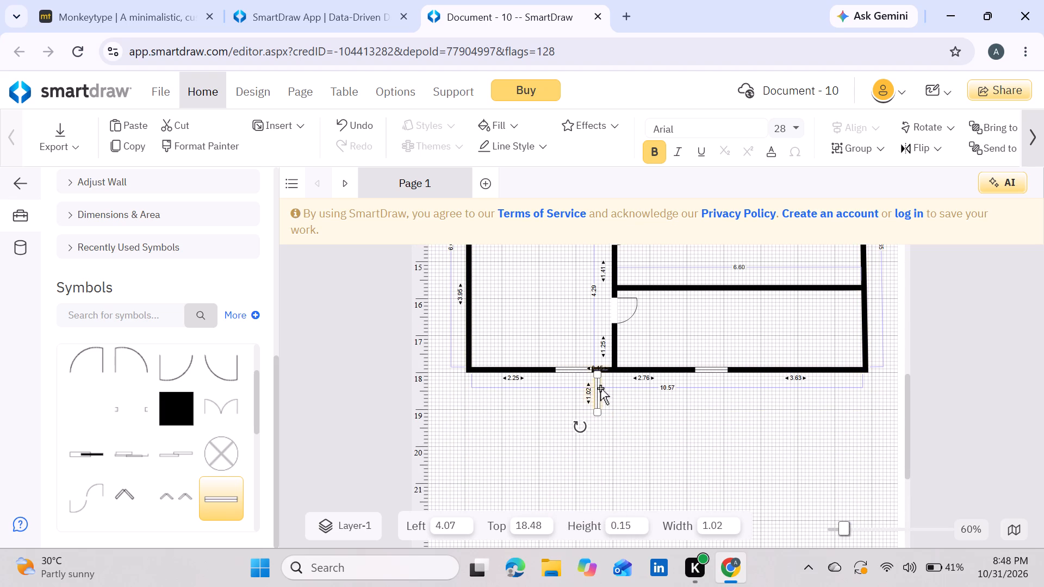
{"action": "left_click_drag", "start_coordinate": [598, 390], "coordinate": [533, 328]}
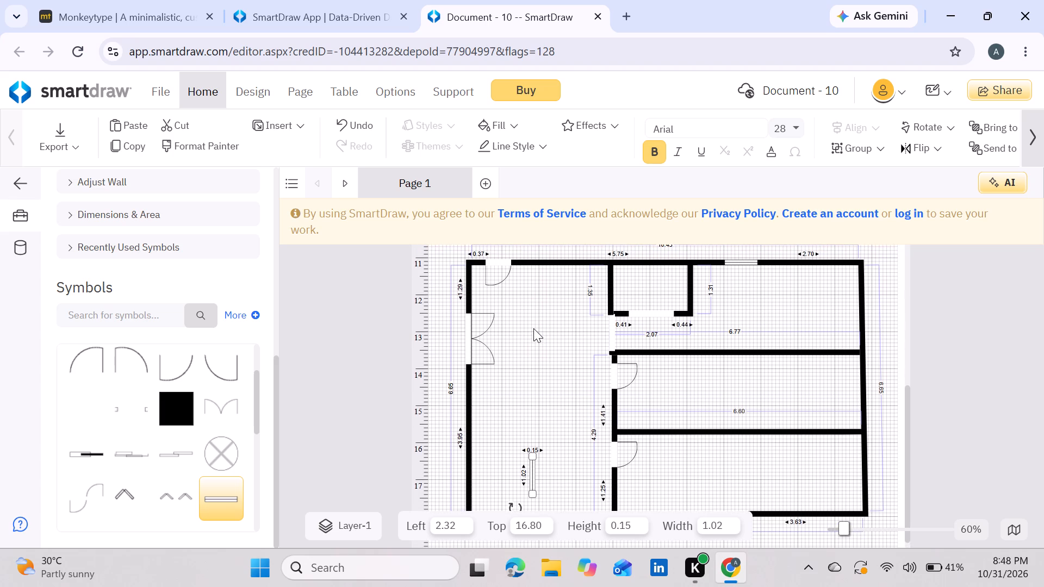
{"action": "left_click_drag", "start_coordinate": [531, 466], "coordinate": [482, 457]}
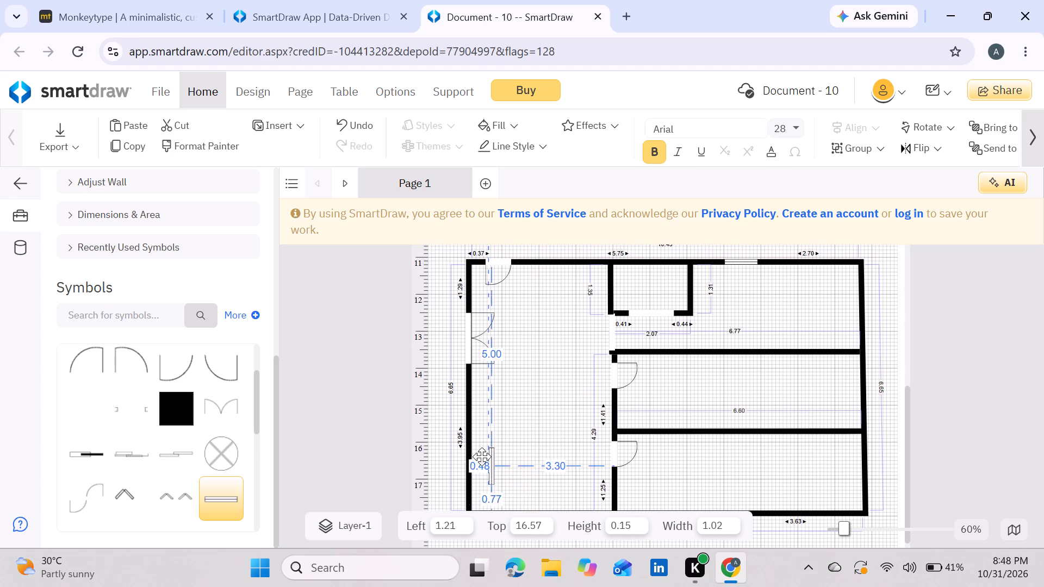
{"action": "left_click_drag", "start_coordinate": [482, 457], "coordinate": [471, 460]}
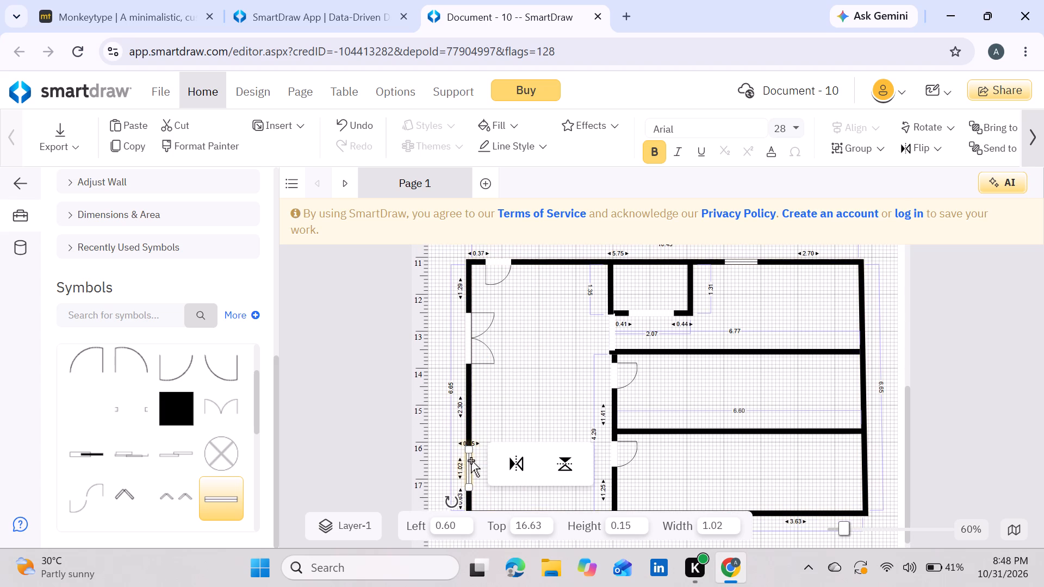
Shorten the left outer wall's window to about 0.75.
{"action": "scroll", "coordinate": [523, 406], "scroll_direction": "down", "scroll_amount": 1}
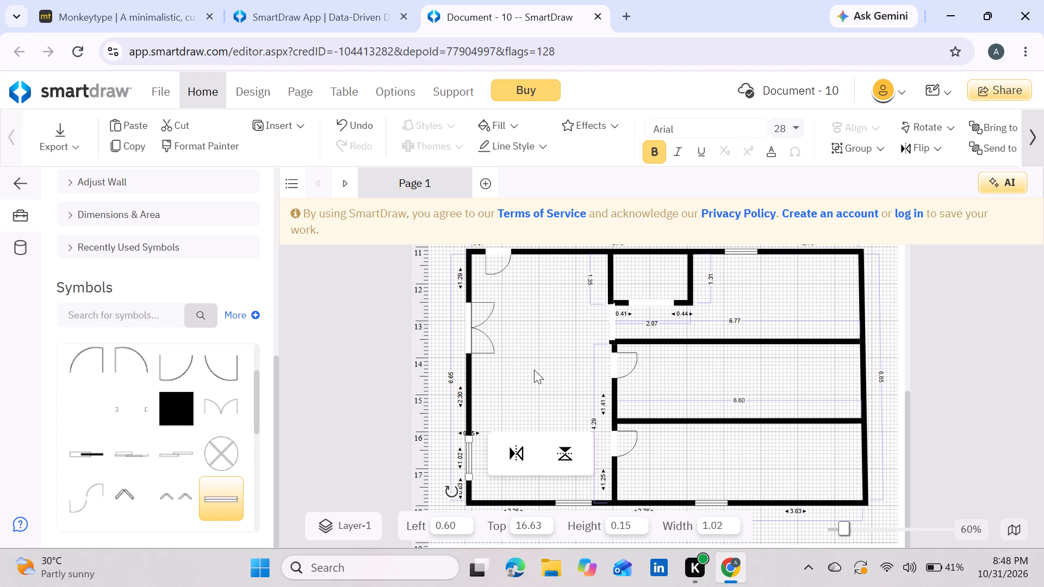
{"action": "scroll", "coordinate": [534, 370], "scroll_direction": "down", "scroll_amount": 1}
{"action": "left_click_drag", "start_coordinate": [470, 438], "coordinate": [470, 446]}
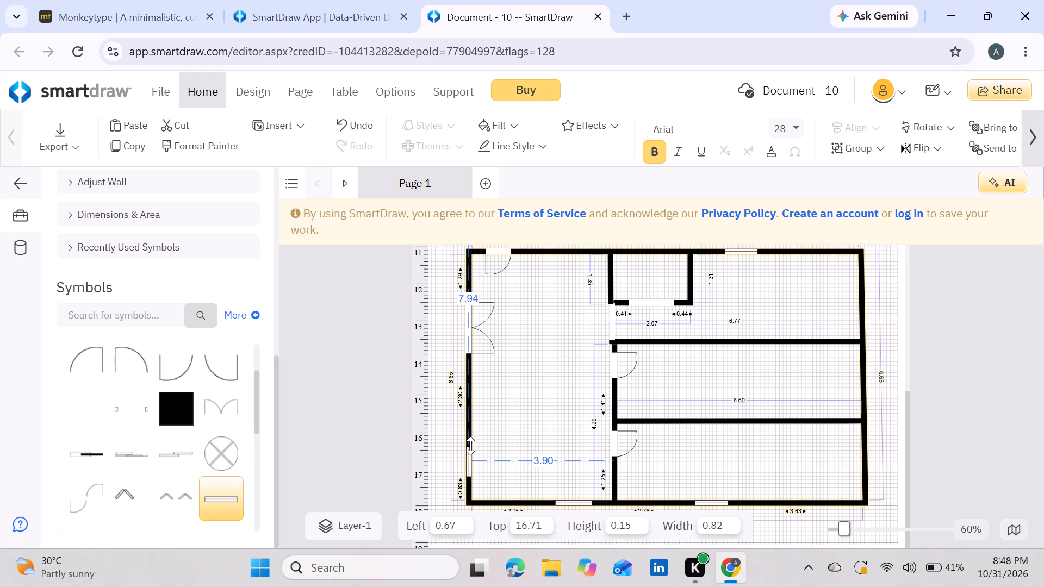
{"action": "left_click_drag", "start_coordinate": [470, 446], "coordinate": [470, 449]}
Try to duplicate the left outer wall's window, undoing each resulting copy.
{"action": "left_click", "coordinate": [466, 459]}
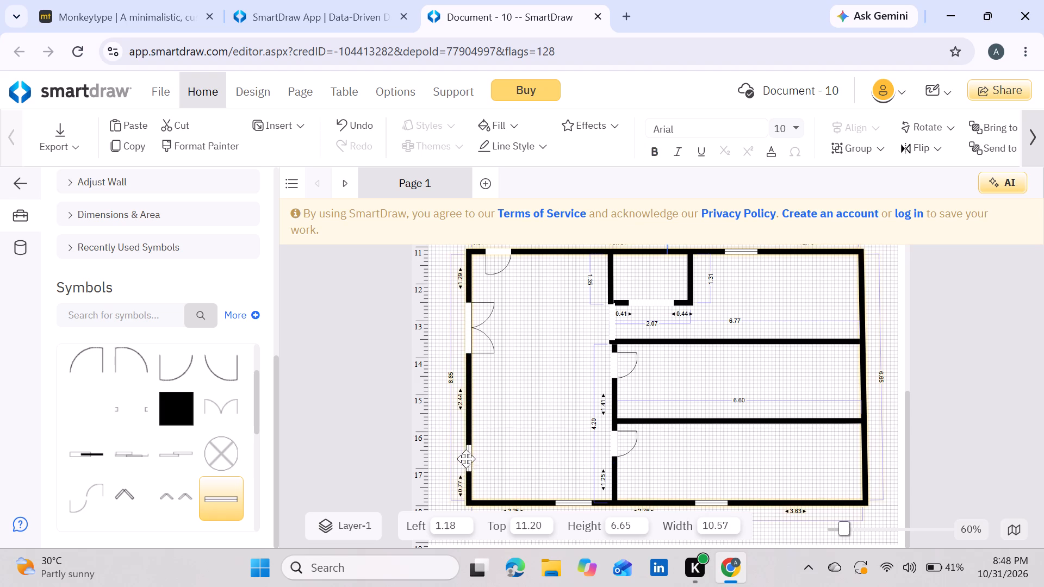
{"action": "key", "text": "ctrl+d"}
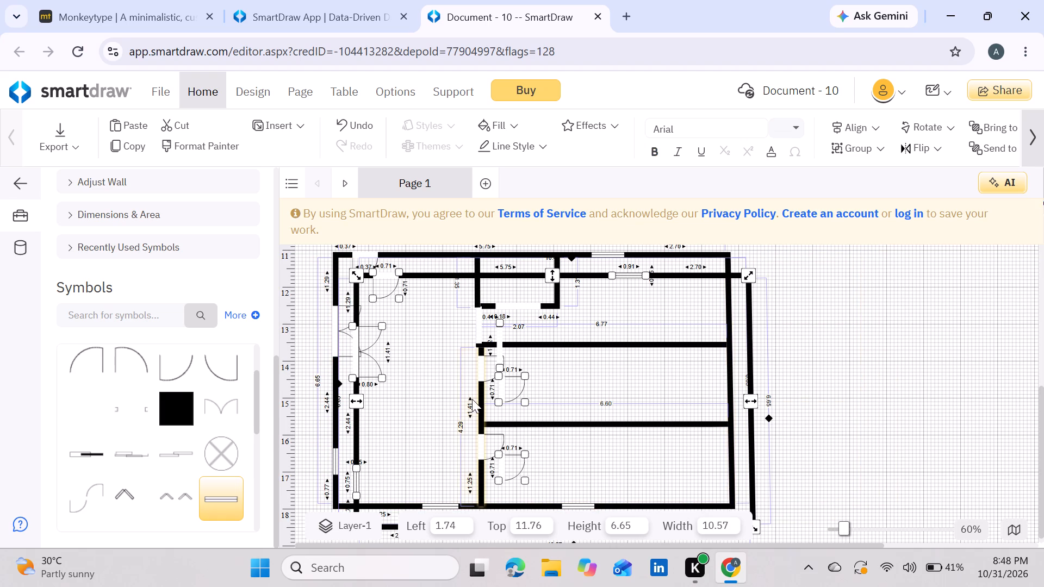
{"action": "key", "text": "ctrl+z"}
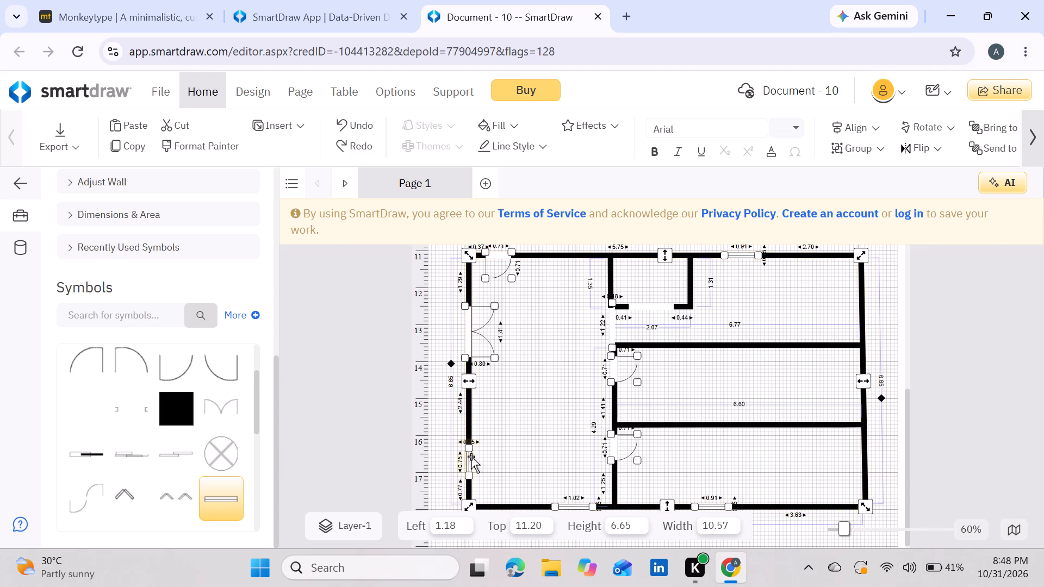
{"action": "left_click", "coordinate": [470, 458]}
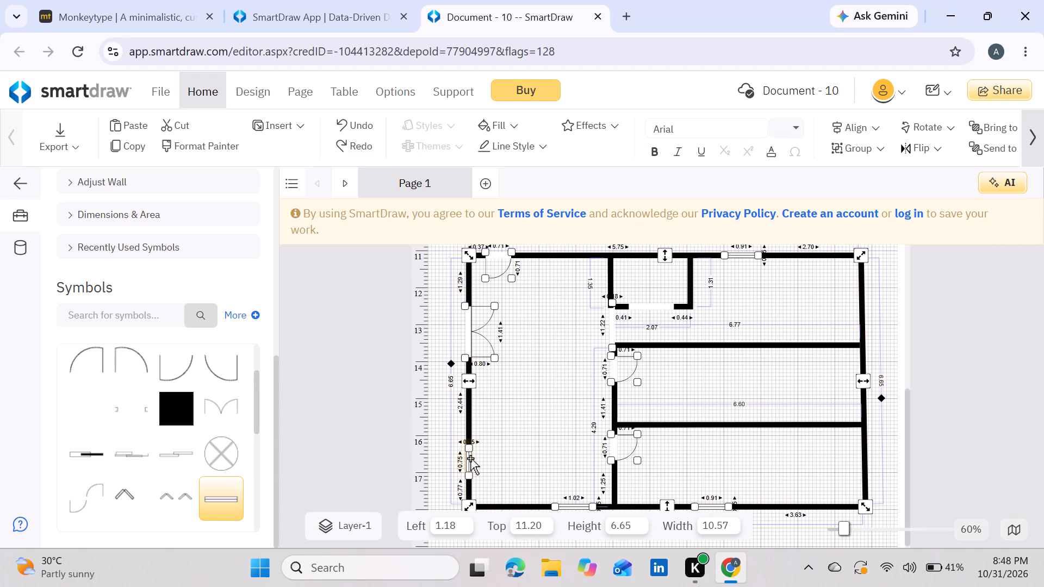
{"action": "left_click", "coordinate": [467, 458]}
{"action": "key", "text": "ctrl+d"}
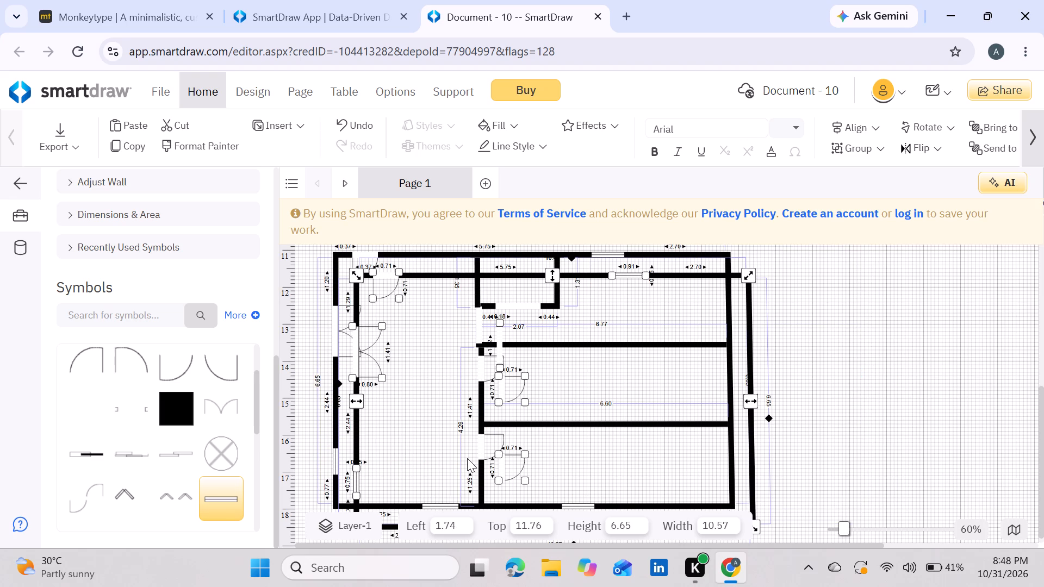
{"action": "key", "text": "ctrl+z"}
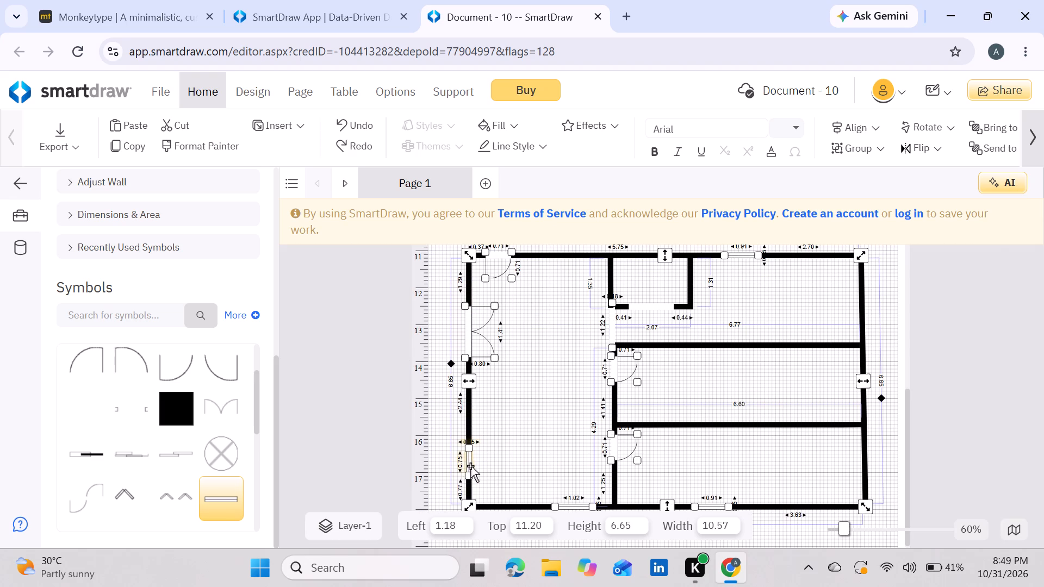
Move the whole second floor plan to about Left 3.24, Top 11.25.
{"action": "left_click_drag", "start_coordinate": [466, 464], "coordinate": [445, 463]}
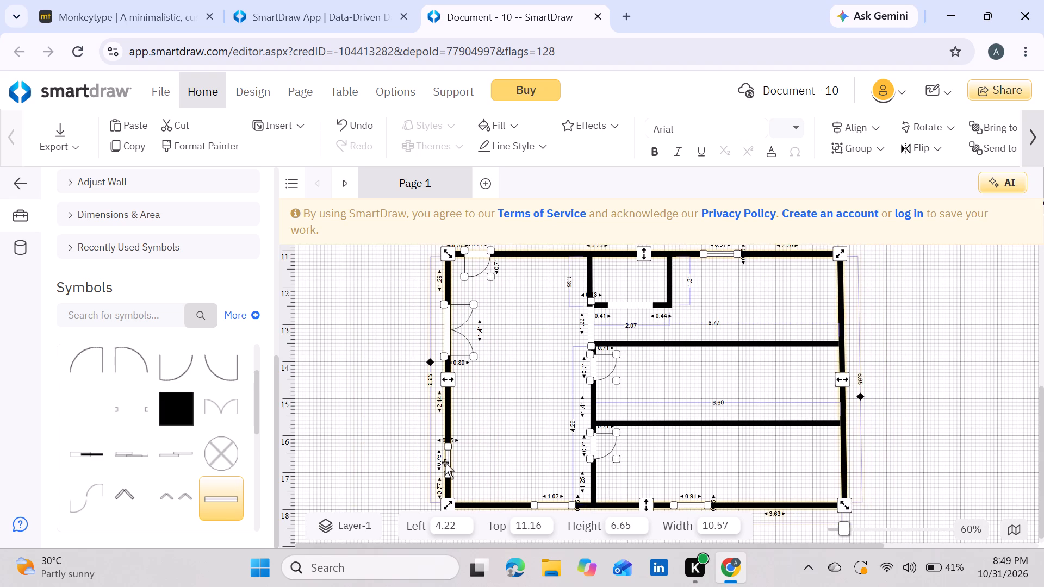
{"action": "left_click_drag", "start_coordinate": [447, 461], "coordinate": [431, 465]}
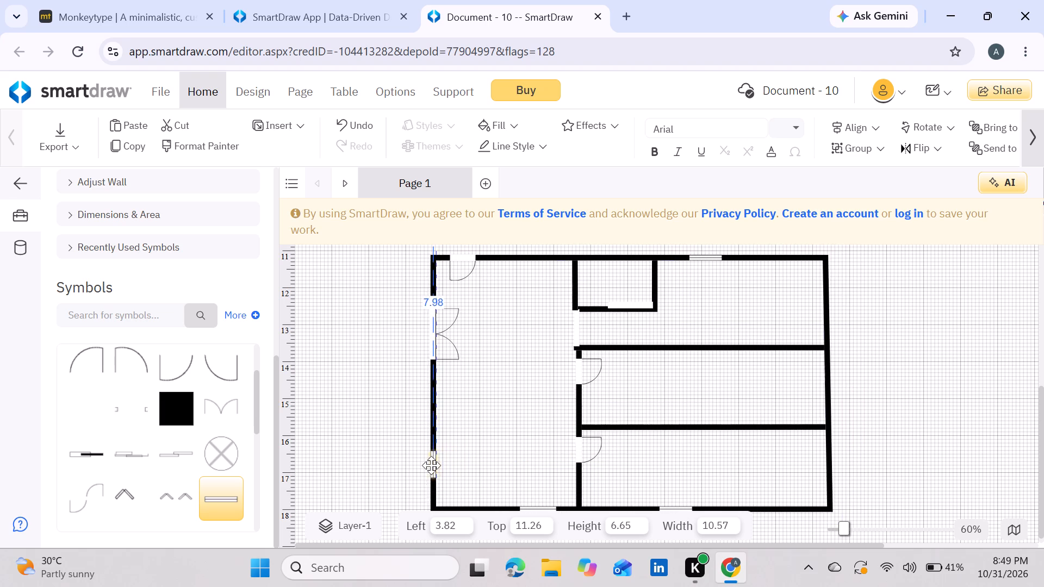
{"action": "left_click", "coordinate": [434, 451]}
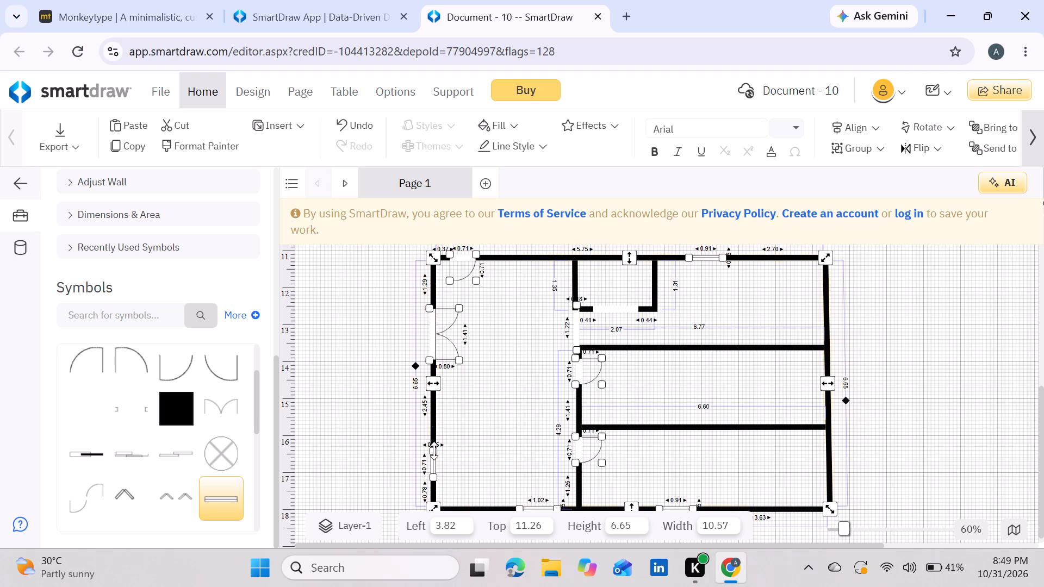
{"action": "left_click_drag", "start_coordinate": [434, 460], "coordinate": [439, 460]}
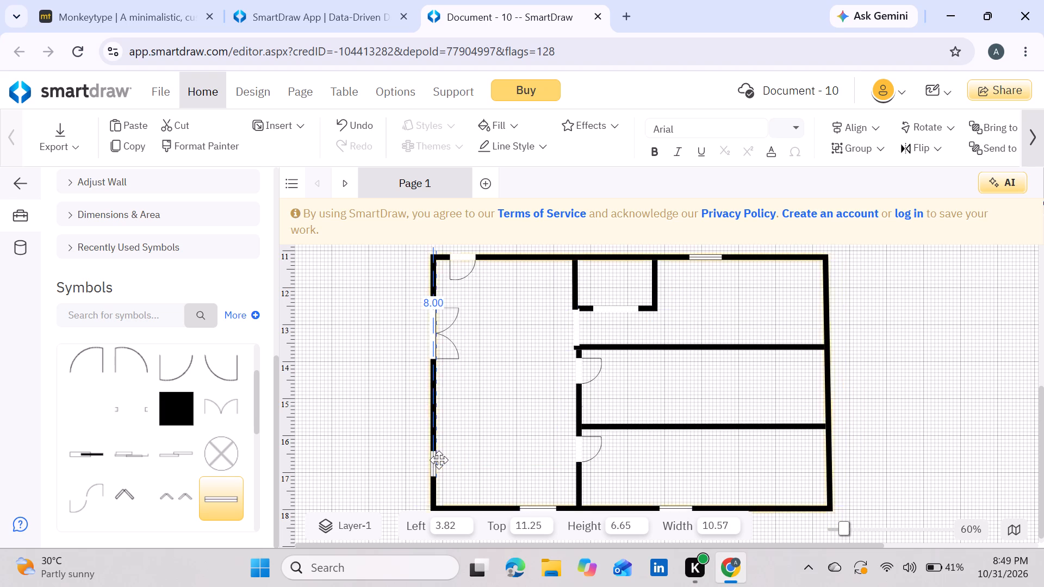
{"action": "left_click_drag", "start_coordinate": [439, 460], "coordinate": [413, 459]}
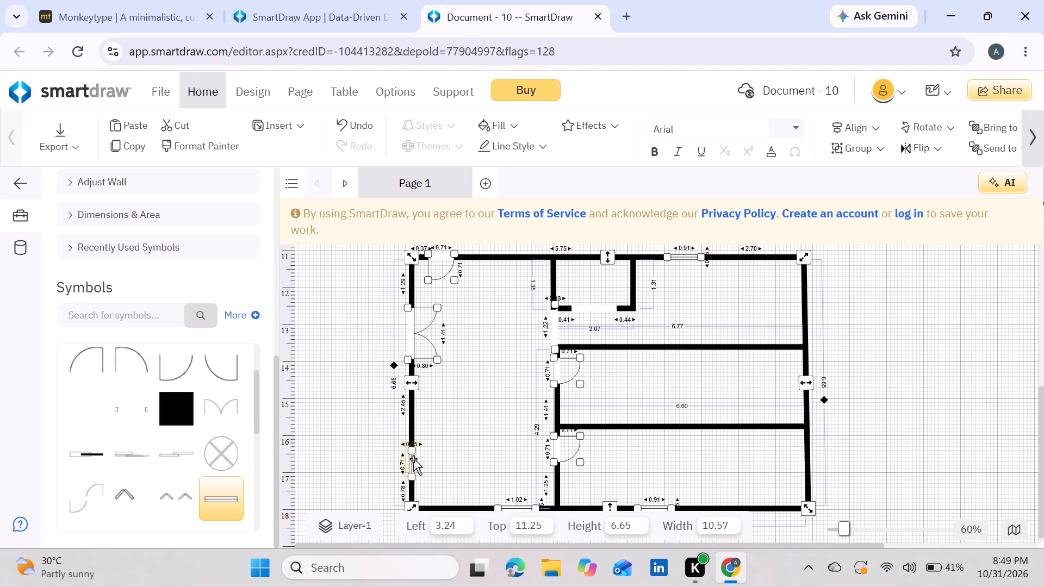
{"action": "left_click", "coordinate": [523, 510]}
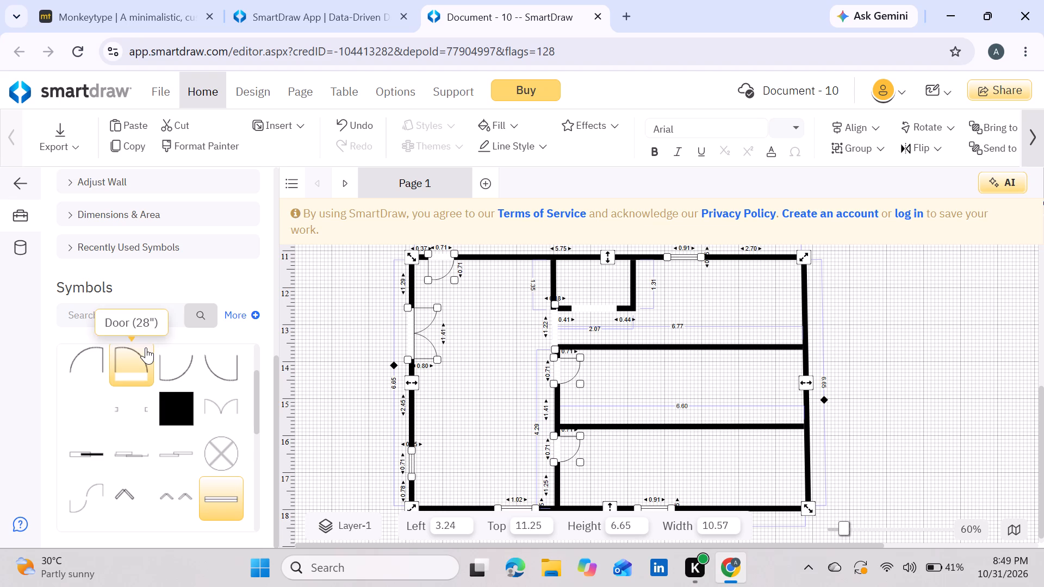
Place a vertical Window (36") on the left outer wall between the double door and lower window at about Top 14.79, and shorten it to about 0.75.
{"action": "left_click_drag", "start_coordinate": [222, 499], "coordinate": [434, 431]}
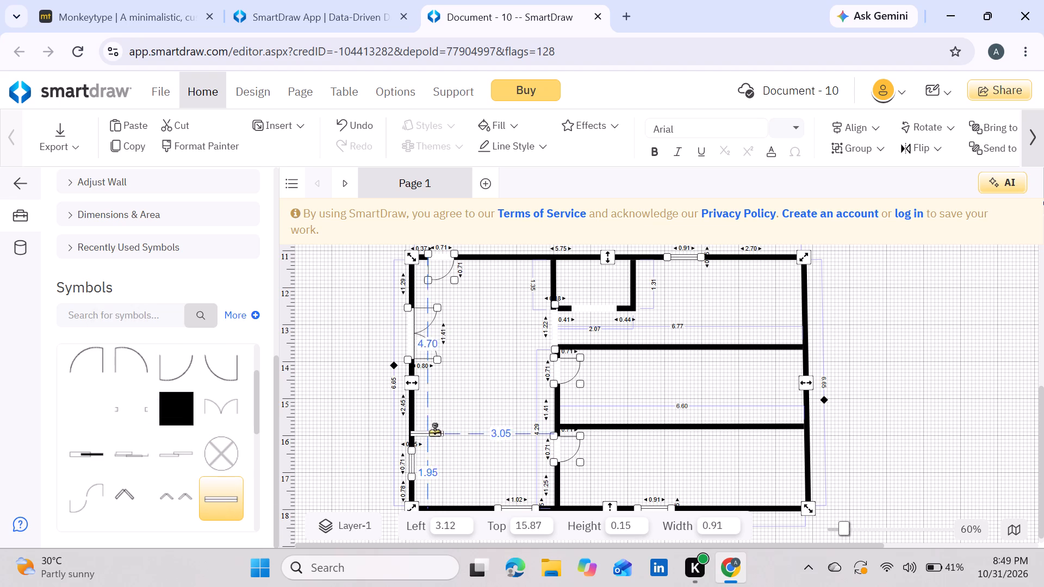
{"action": "left_click_drag", "start_coordinate": [434, 431], "coordinate": [449, 426]}
{"action": "left_click_drag", "start_coordinate": [419, 414], "coordinate": [434, 448]}
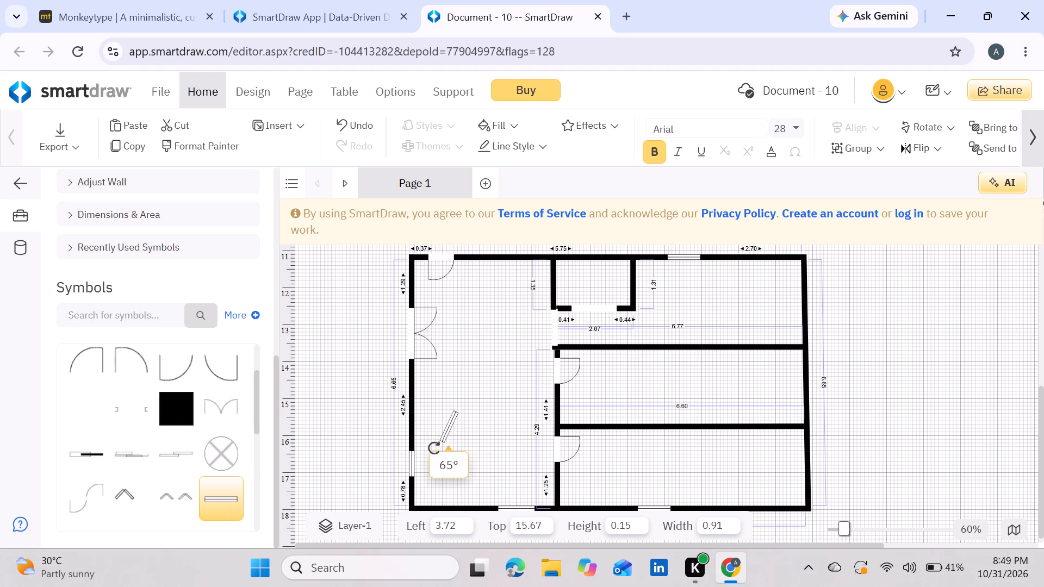
{"action": "left_click_drag", "start_coordinate": [434, 448], "coordinate": [439, 451]}
{"action": "left_click_drag", "start_coordinate": [449, 426], "coordinate": [411, 398]}
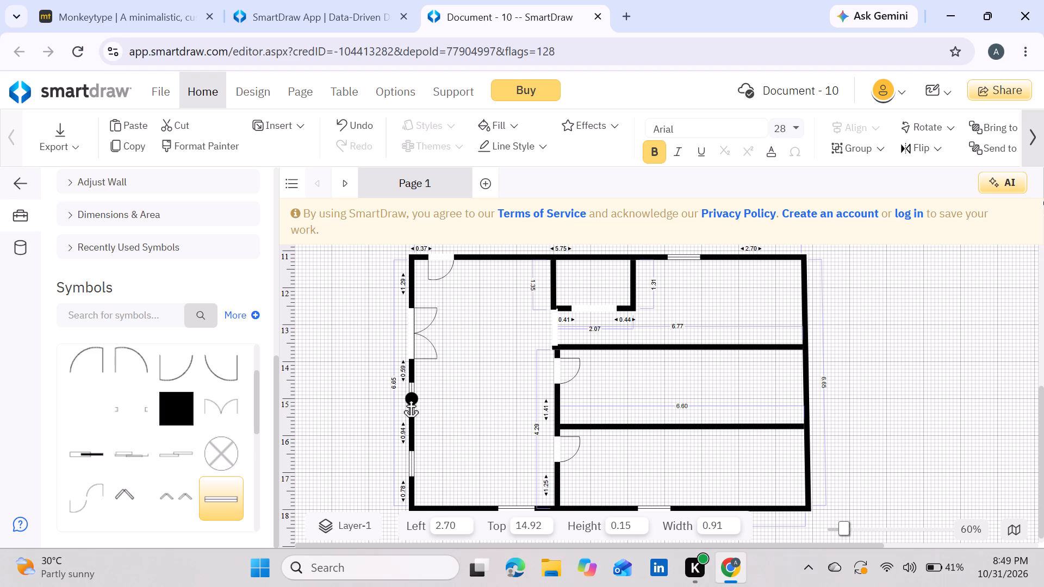
{"action": "left_click_drag", "start_coordinate": [411, 398], "coordinate": [410, 392]}
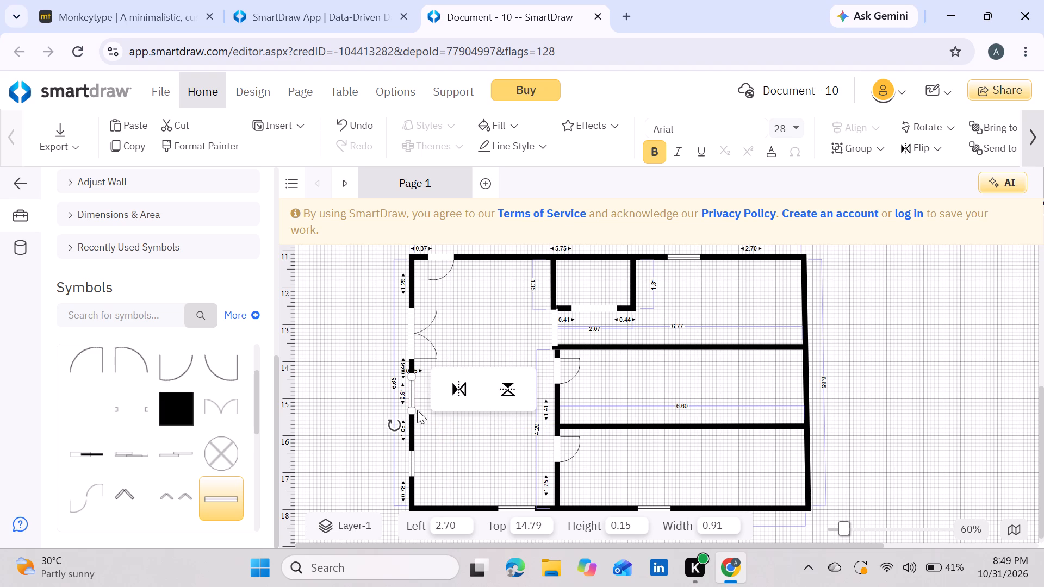
{"action": "left_click_drag", "start_coordinate": [414, 413], "coordinate": [414, 404]}
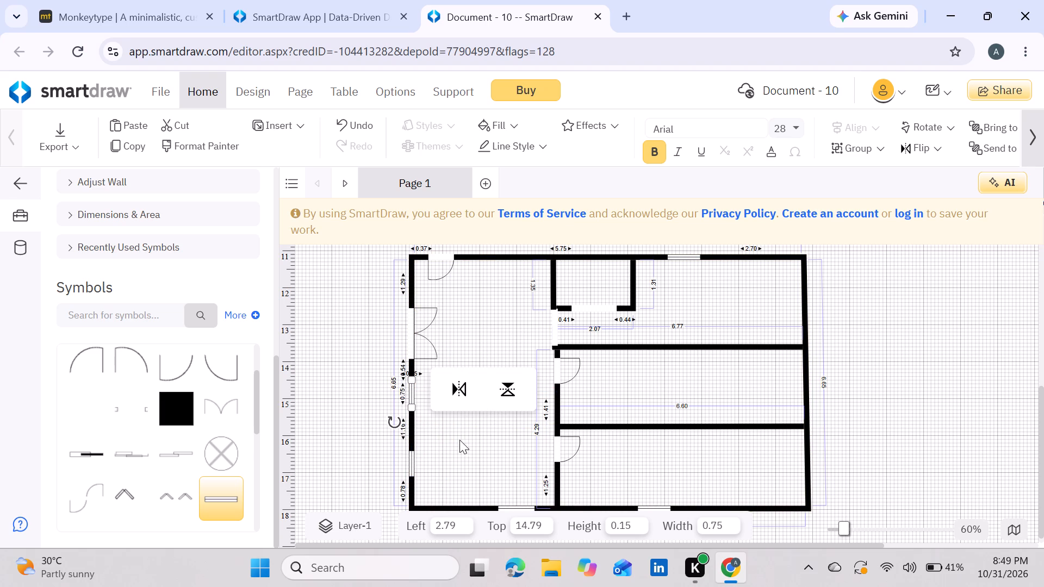
{"action": "left_click", "coordinate": [462, 442]}
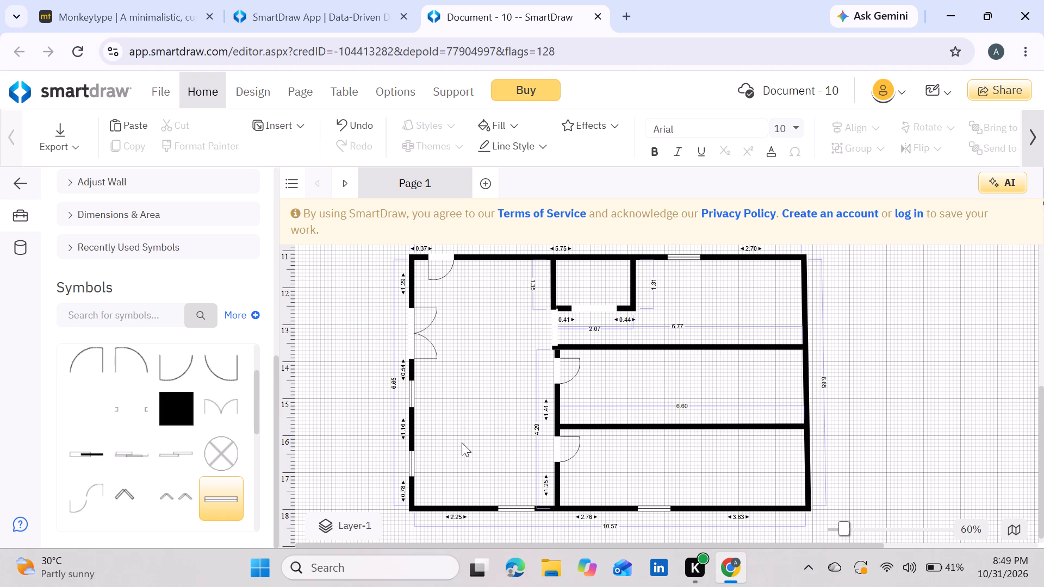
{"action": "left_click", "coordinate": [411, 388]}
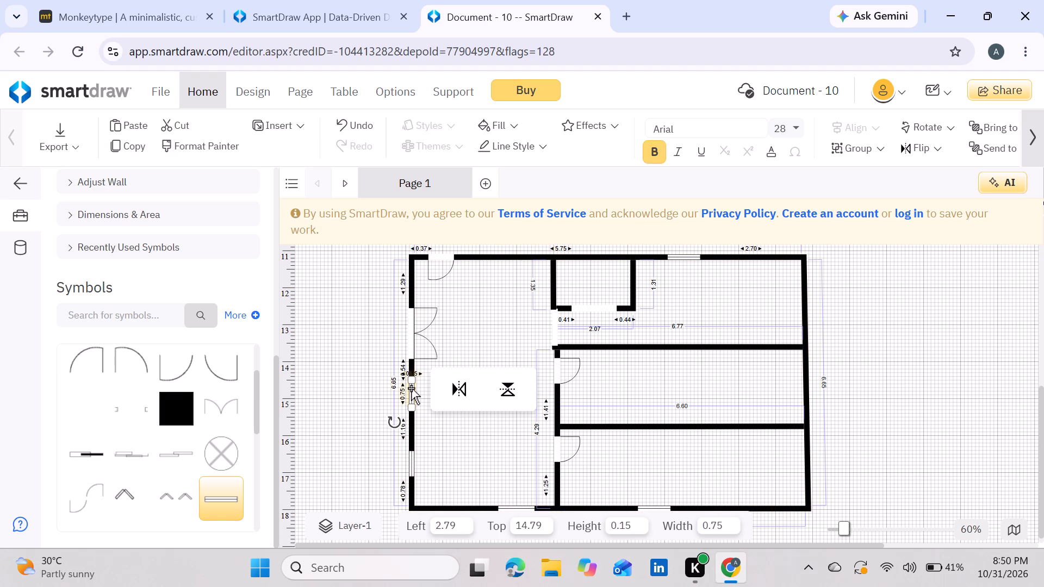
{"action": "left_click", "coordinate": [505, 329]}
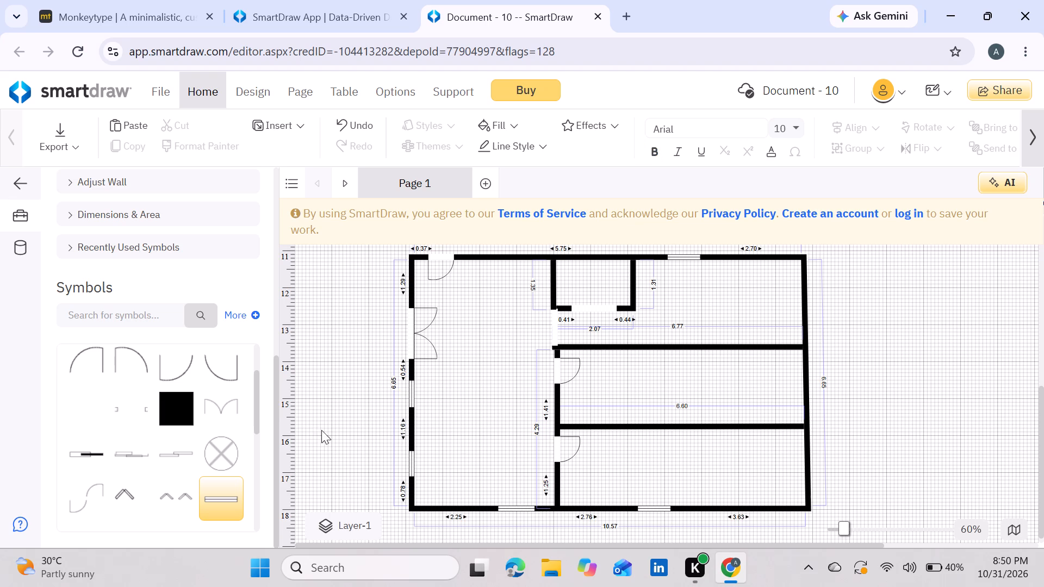
Move the left room's bottom-wall window along the wall toward the interior wall, to about Left 5.88.
{"action": "left_click_drag", "start_coordinate": [513, 508], "coordinate": [516, 508]}
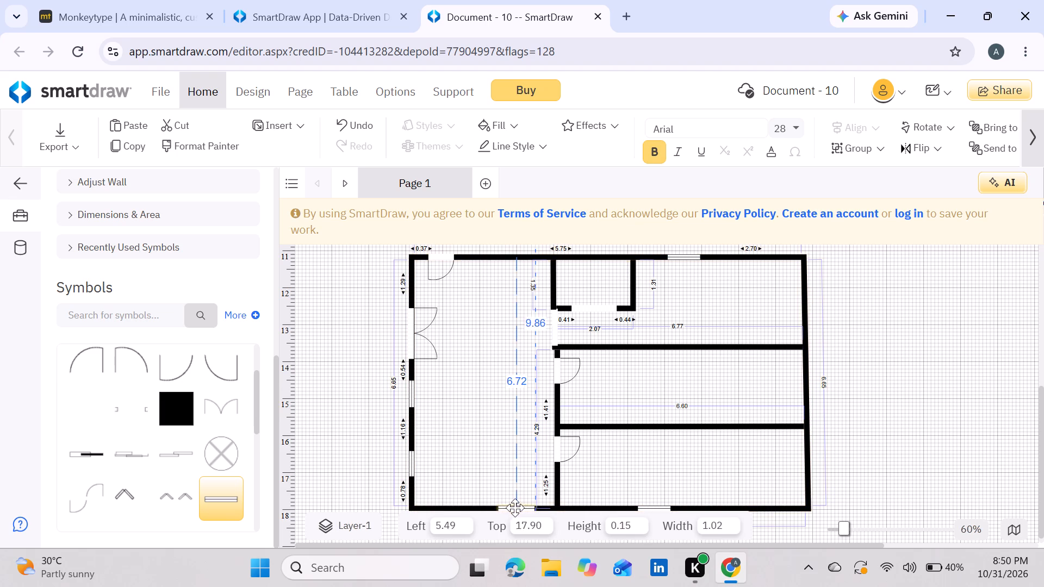
{"action": "left_click_drag", "start_coordinate": [516, 508], "coordinate": [528, 508]}
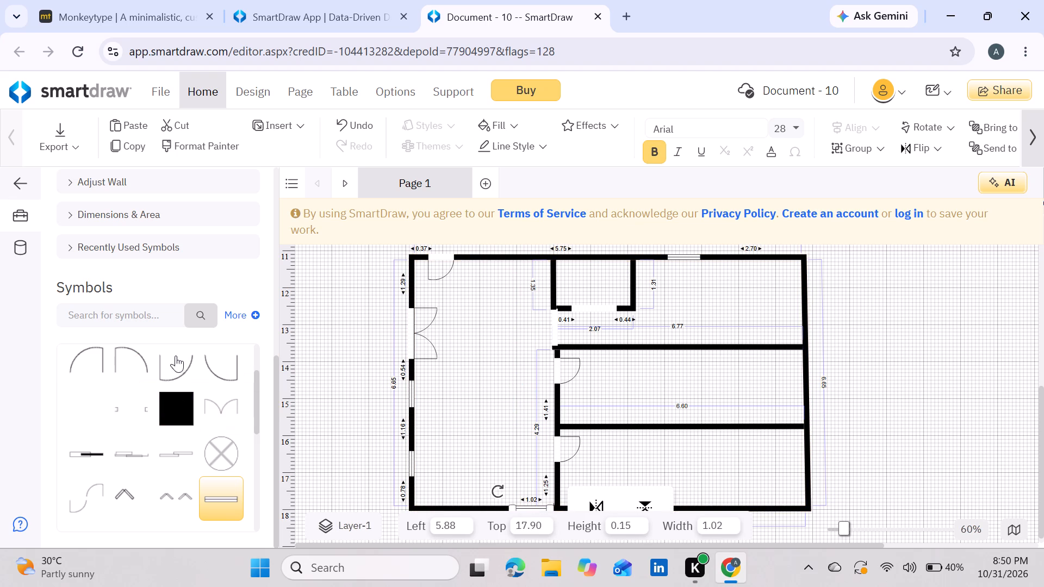
Search the symbols for tv and place a Flatscreen Television (TV) in the large left room at about Left 4.16, Top 15.32.
{"action": "left_click", "coordinate": [132, 309]}
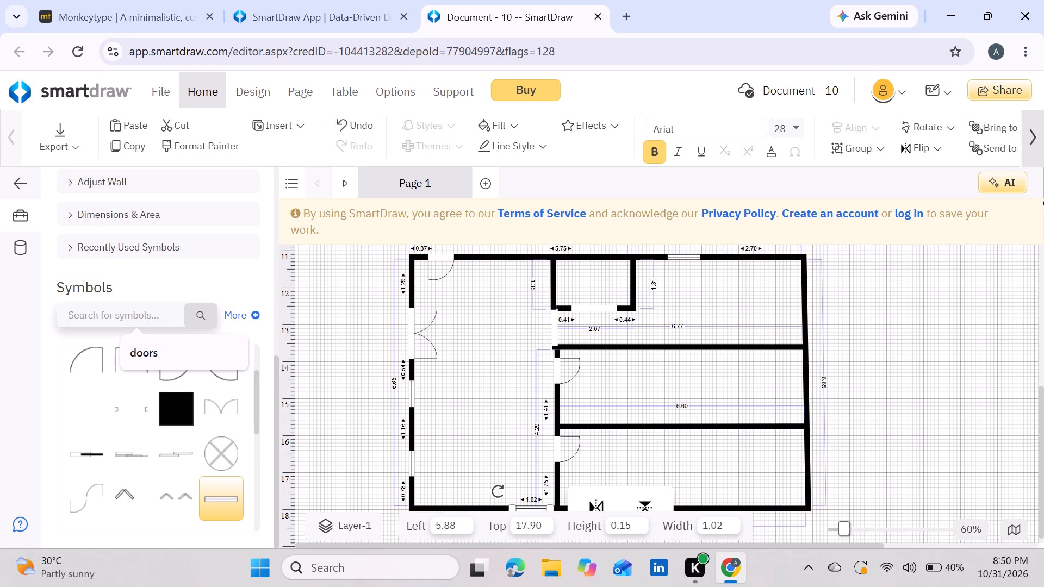
{"action": "type", "text": "tv"}
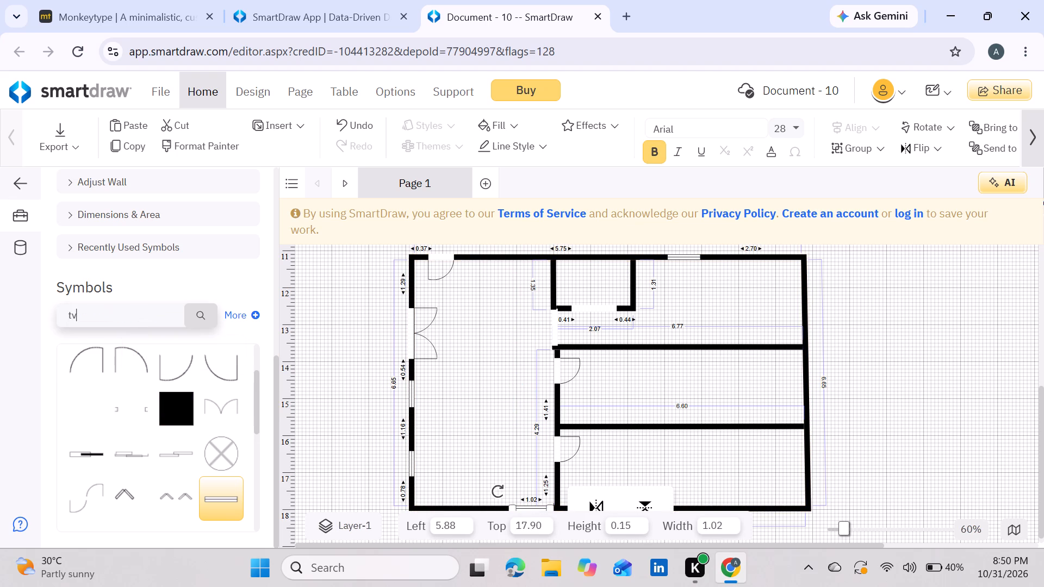
{"action": "key", "text": "Return"}
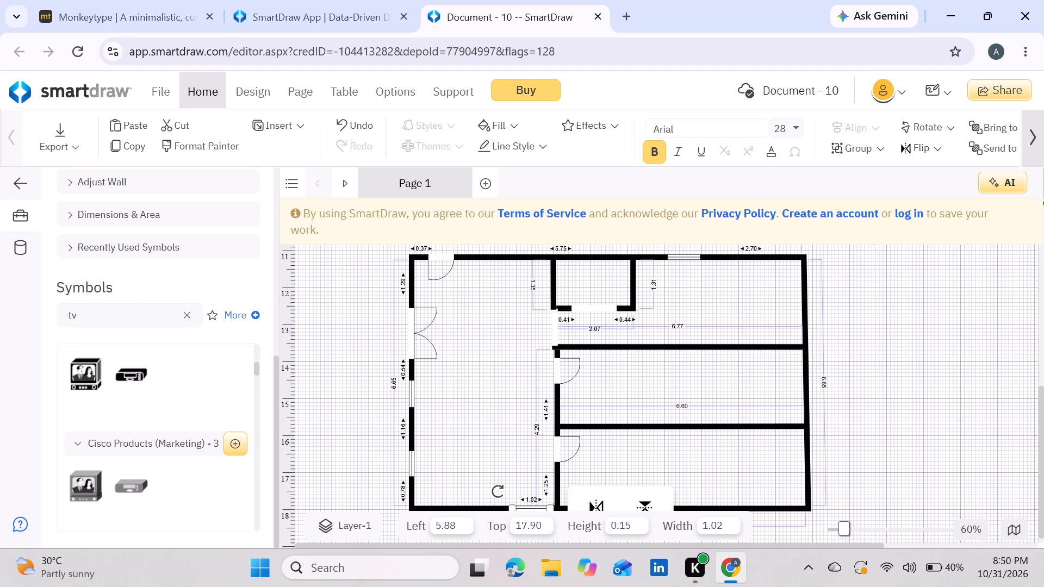
{"action": "scroll", "coordinate": [176, 457], "scroll_direction": "down", "scroll_amount": 4}
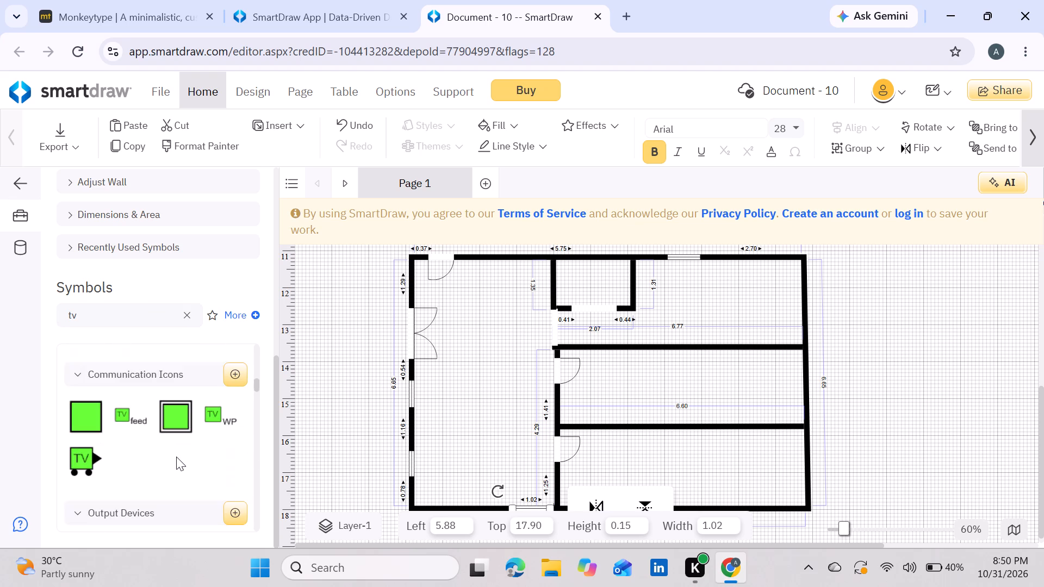
{"action": "scroll", "coordinate": [176, 457], "scroll_direction": "down", "scroll_amount": 3}
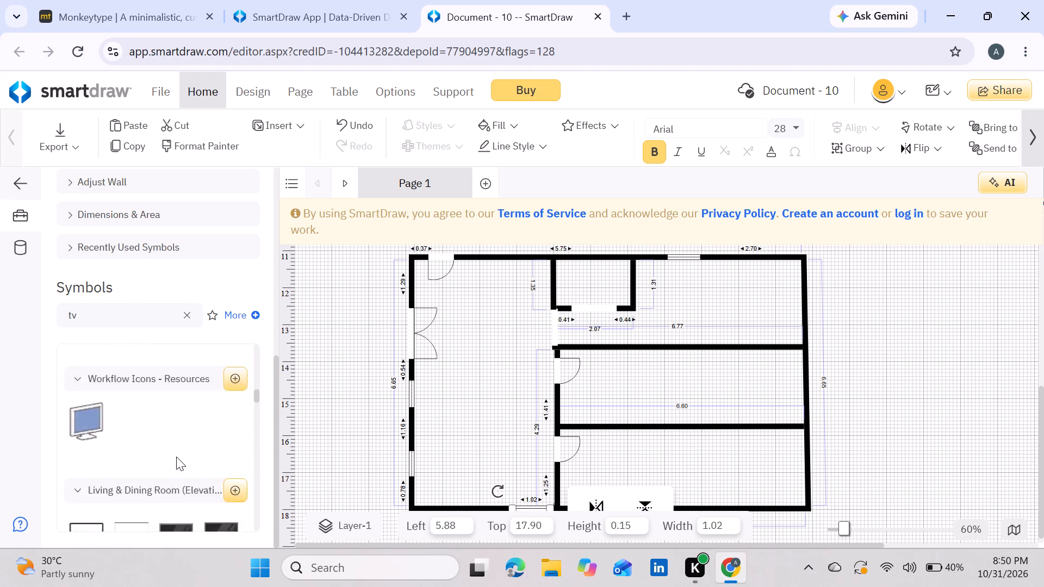
{"action": "scroll", "coordinate": [176, 457], "scroll_direction": "down", "scroll_amount": 4}
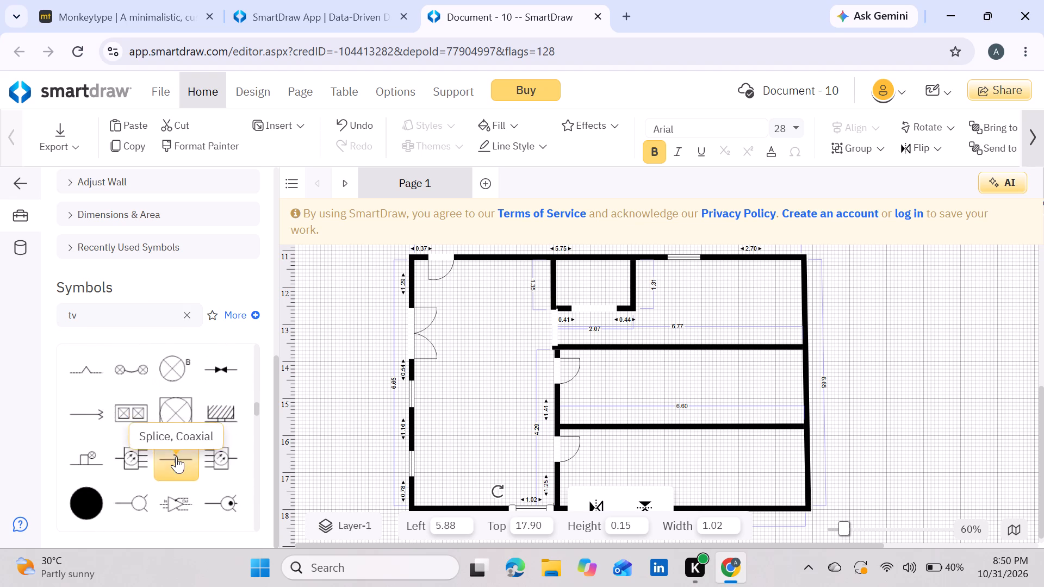
{"action": "scroll", "coordinate": [176, 457], "scroll_direction": "down", "scroll_amount": 4}
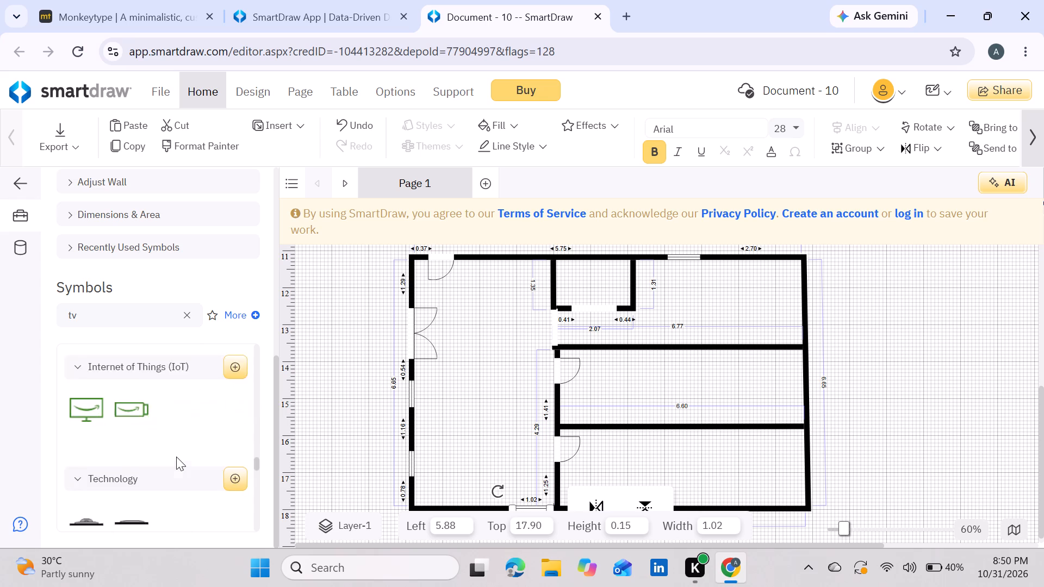
{"action": "scroll", "coordinate": [115, 468], "scroll_direction": "up", "scroll_amount": 1}
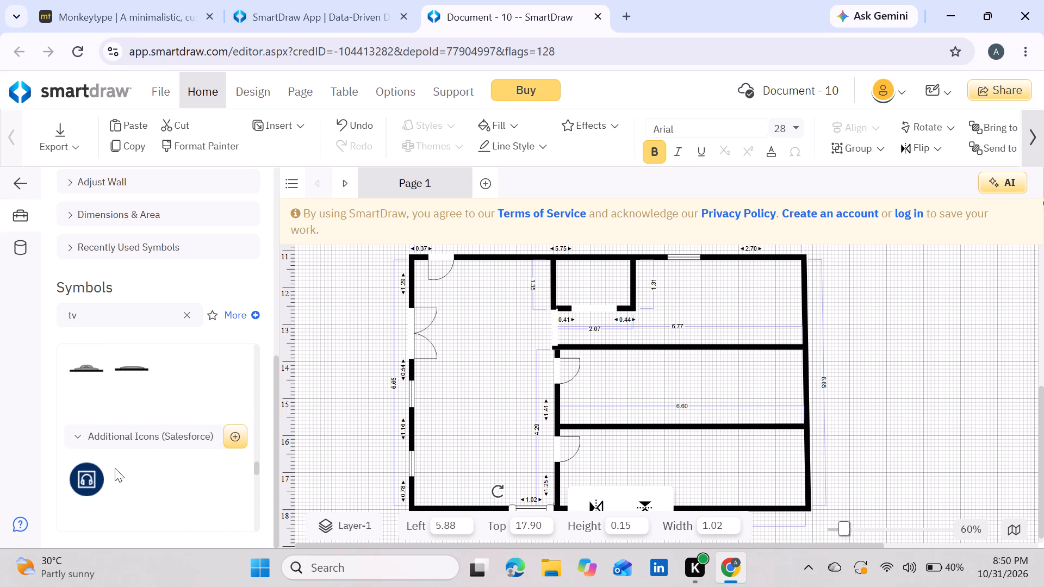
{"action": "left_click", "coordinate": [82, 360]}
{"action": "left_click_drag", "start_coordinate": [82, 360], "coordinate": [406, 451]}
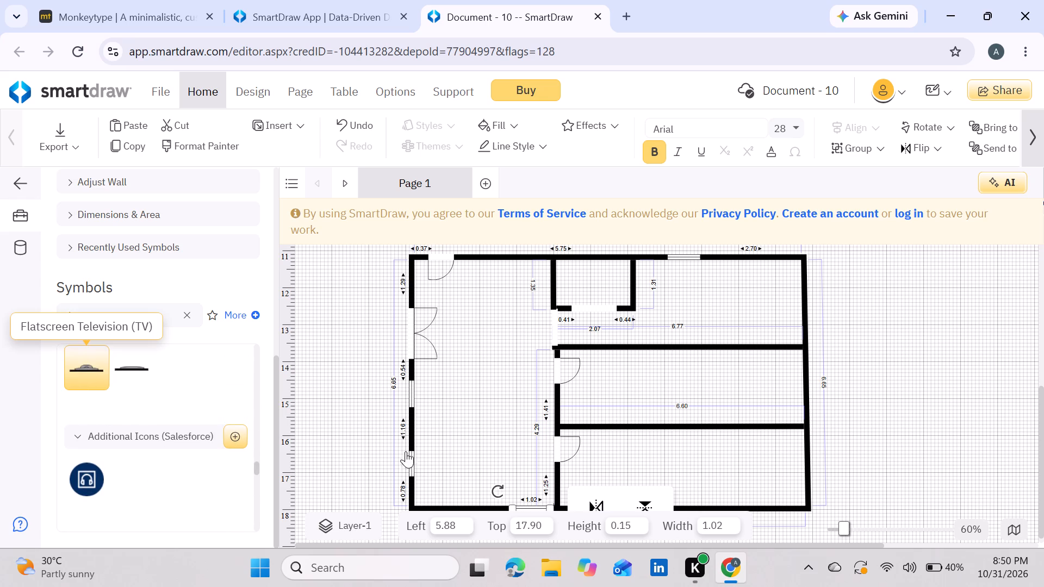
{"action": "left_click_drag", "start_coordinate": [406, 451], "coordinate": [461, 459]}
{"action": "left_click_drag", "start_coordinate": [76, 370], "coordinate": [469, 414]}
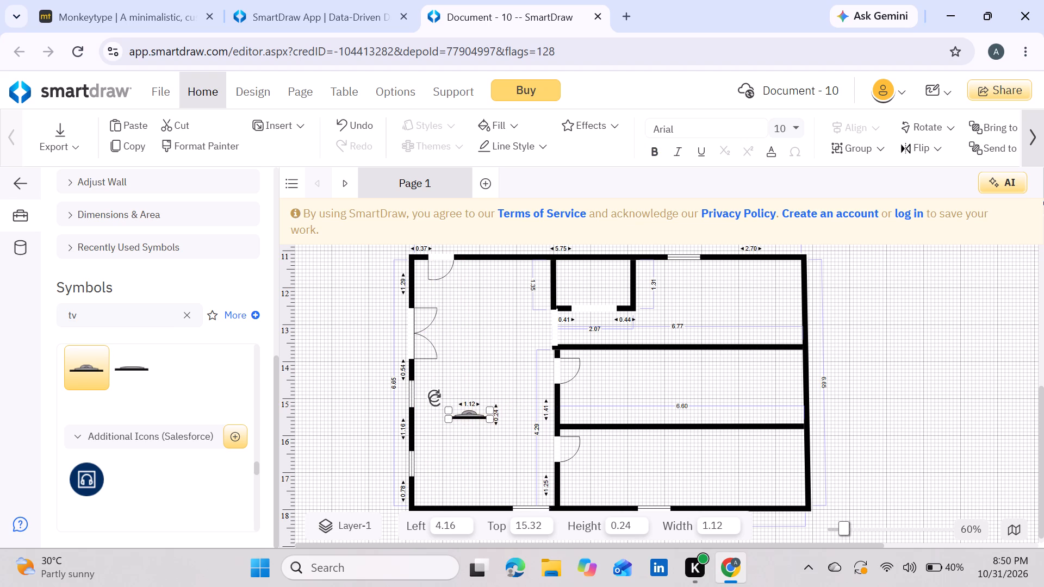
Rotate the television 180 degrees and move it against the bottom outer wall at about Left 3.83, Top 17.64.
{"action": "left_click_drag", "start_coordinate": [435, 400], "coordinate": [517, 435]}
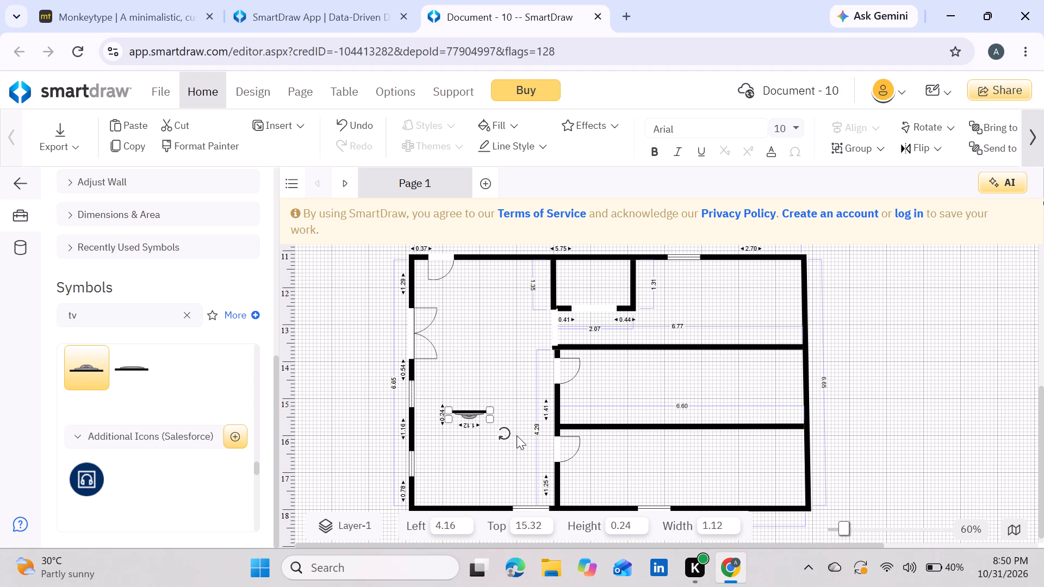
{"action": "left_click_drag", "start_coordinate": [461, 411], "coordinate": [446, 493]}
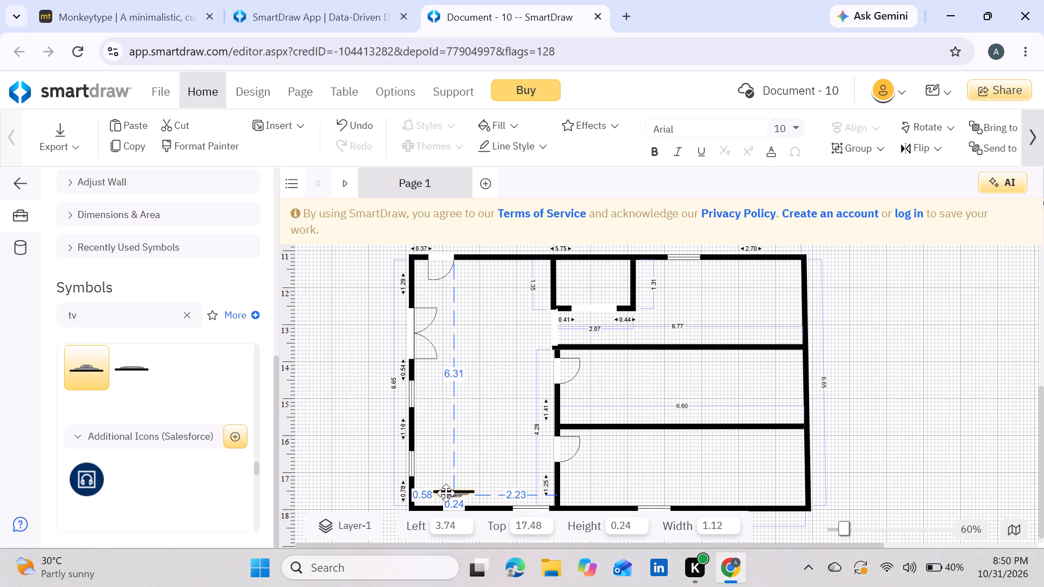
{"action": "left_click_drag", "start_coordinate": [446, 493], "coordinate": [451, 497]}
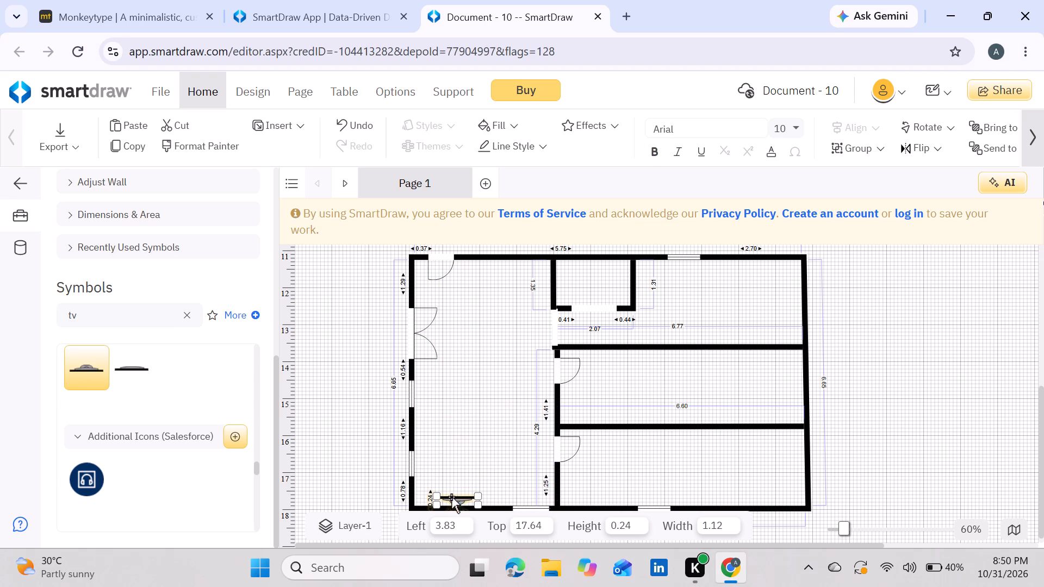
{"action": "left_click", "coordinate": [475, 431]}
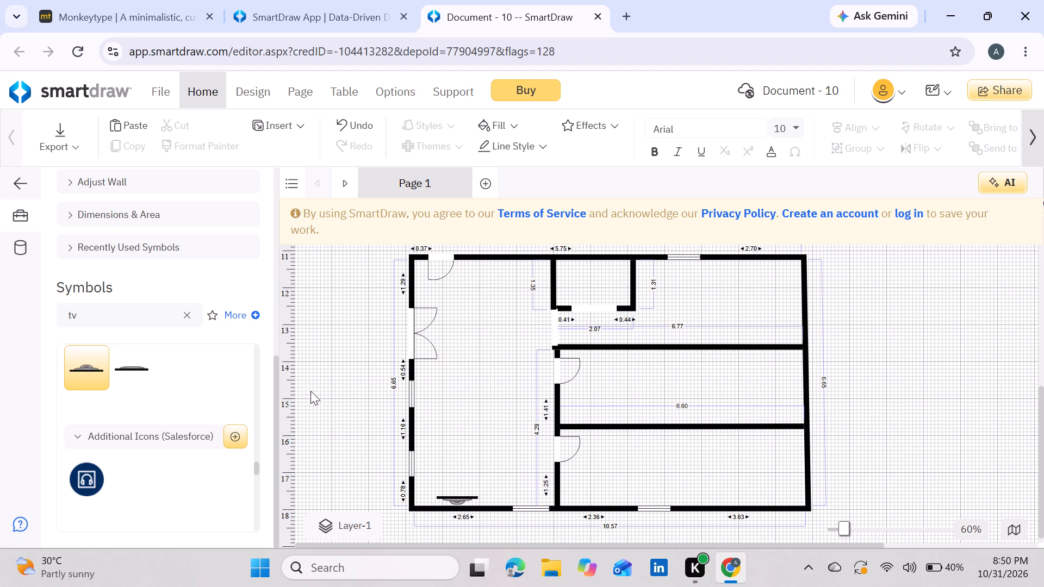
Draw two facing partition walls across the left room, about 1.31 long from the left outer wall and about 0.9 from the interior wall.
{"action": "scroll", "coordinate": [183, 334], "scroll_direction": "up", "scroll_amount": 4}
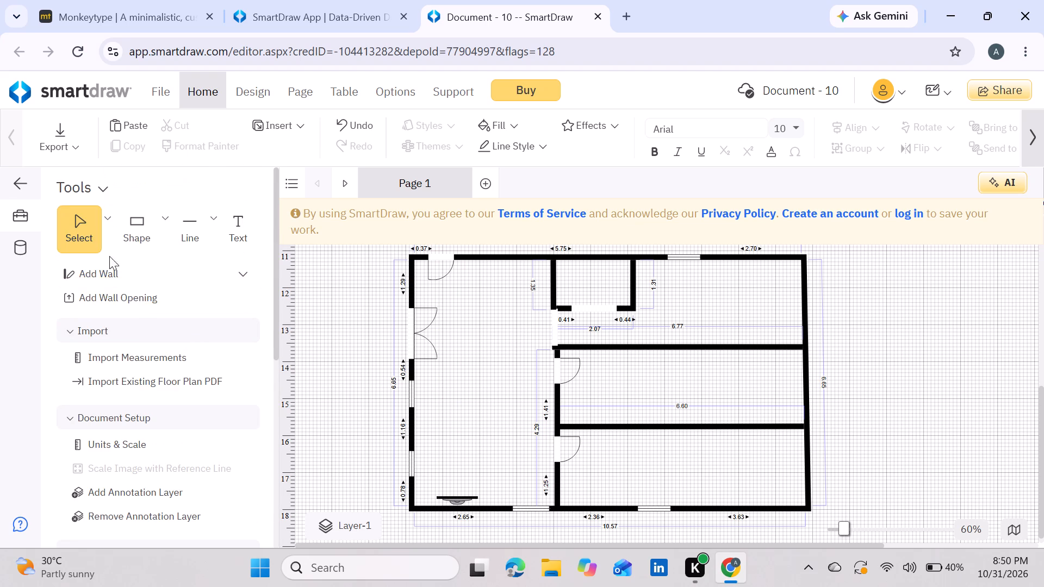
{"action": "left_click", "coordinate": [98, 270]}
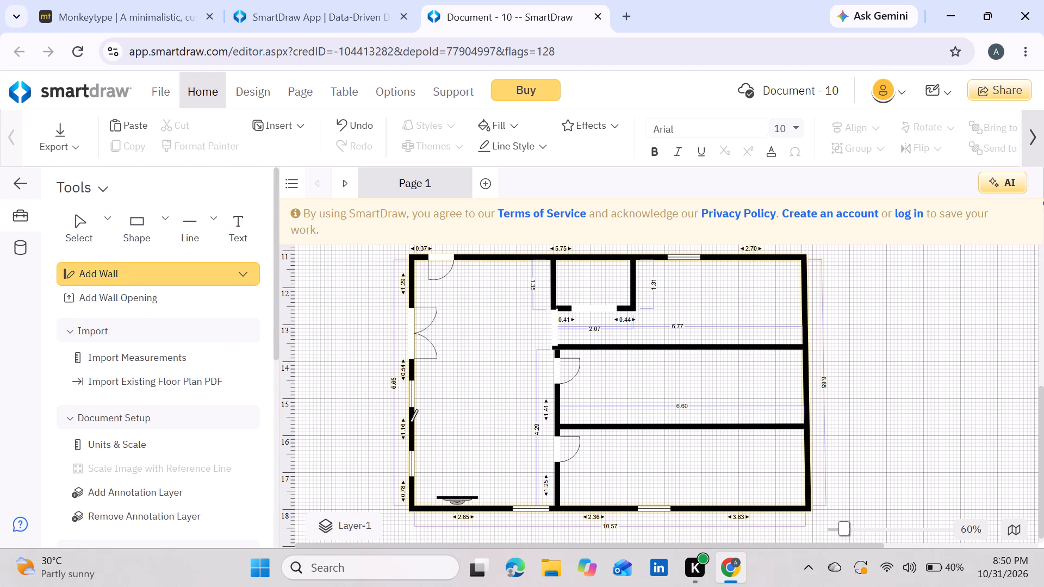
{"action": "left_click_drag", "start_coordinate": [410, 424], "coordinate": [440, 425]}
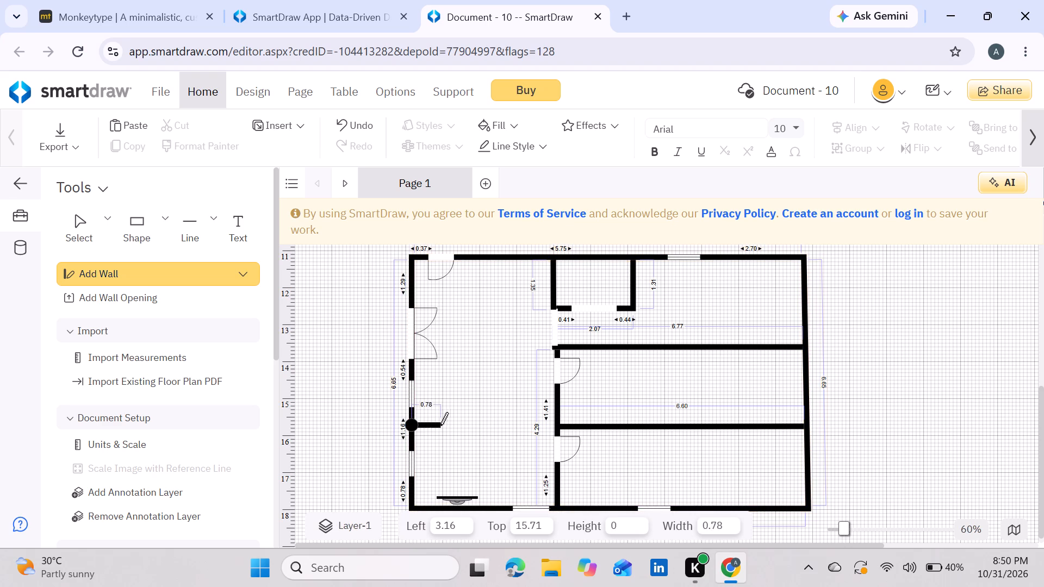
{"action": "left_click_drag", "start_coordinate": [440, 425], "coordinate": [460, 425]}
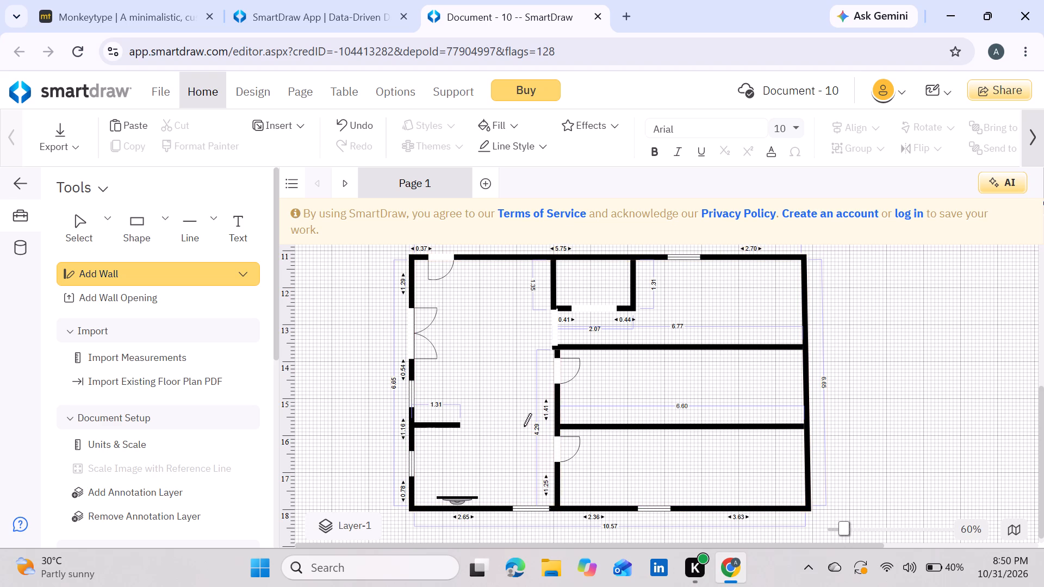
{"action": "left_click_drag", "start_coordinate": [553, 428], "coordinate": [520, 428]}
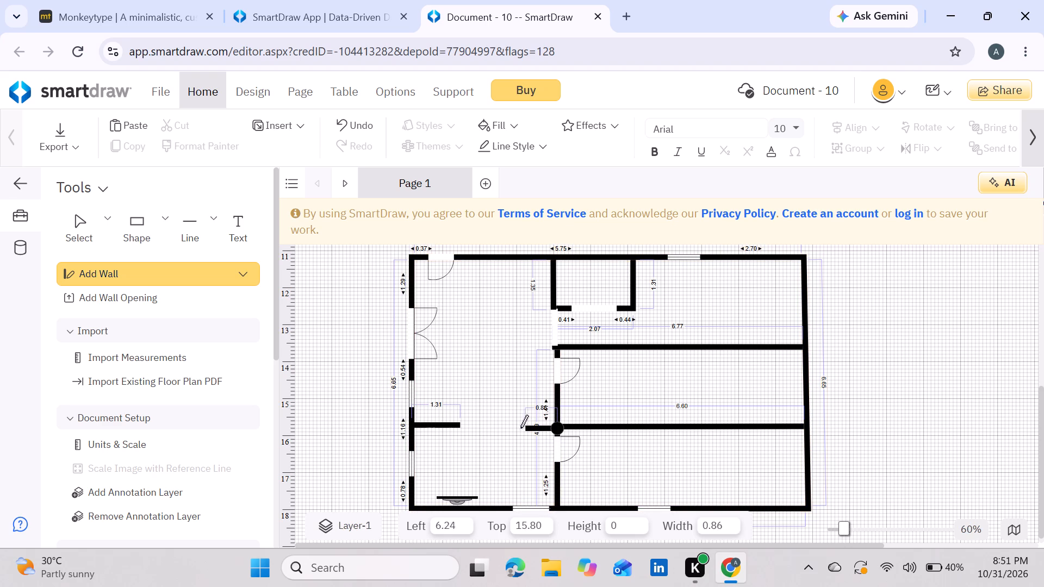
{"action": "left_click_drag", "start_coordinate": [520, 428], "coordinate": [524, 428]}
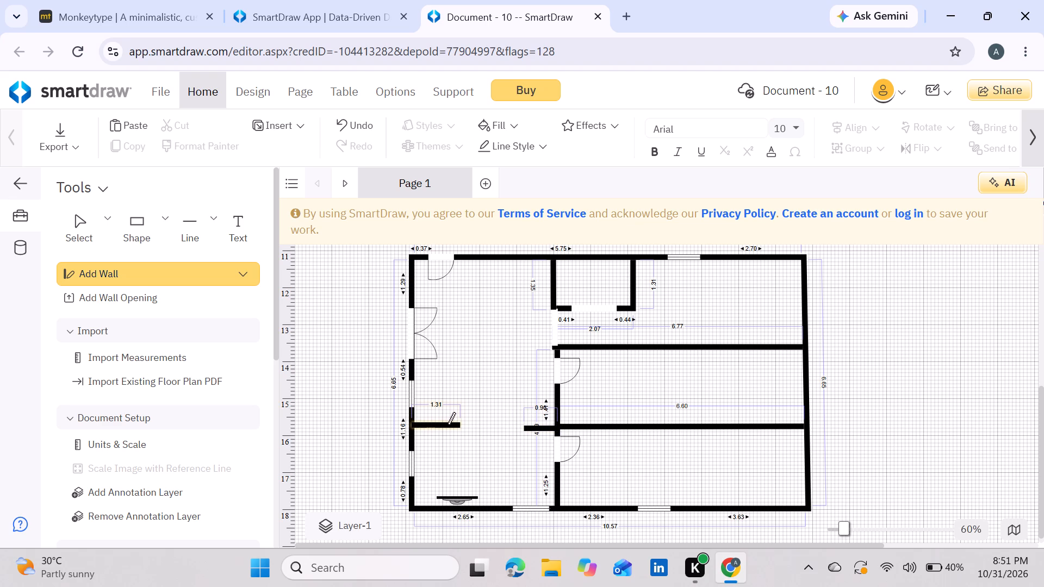
{"action": "key", "text": "Escape"}
Move the left partition wall slightly down to line up with the opposite partition wall.
{"action": "left_click", "coordinate": [439, 425]}
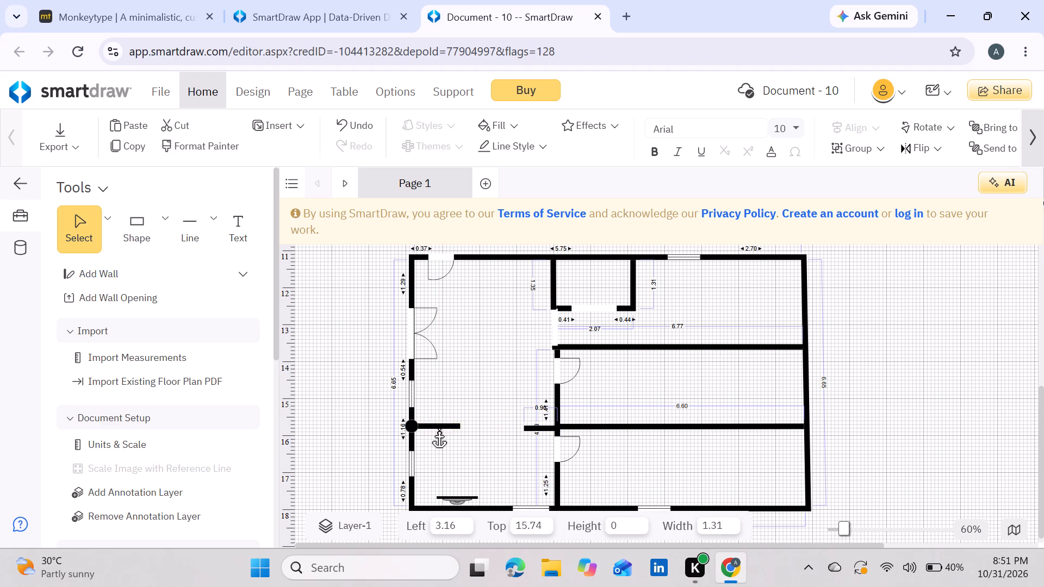
{"action": "left_click", "coordinate": [499, 454]}
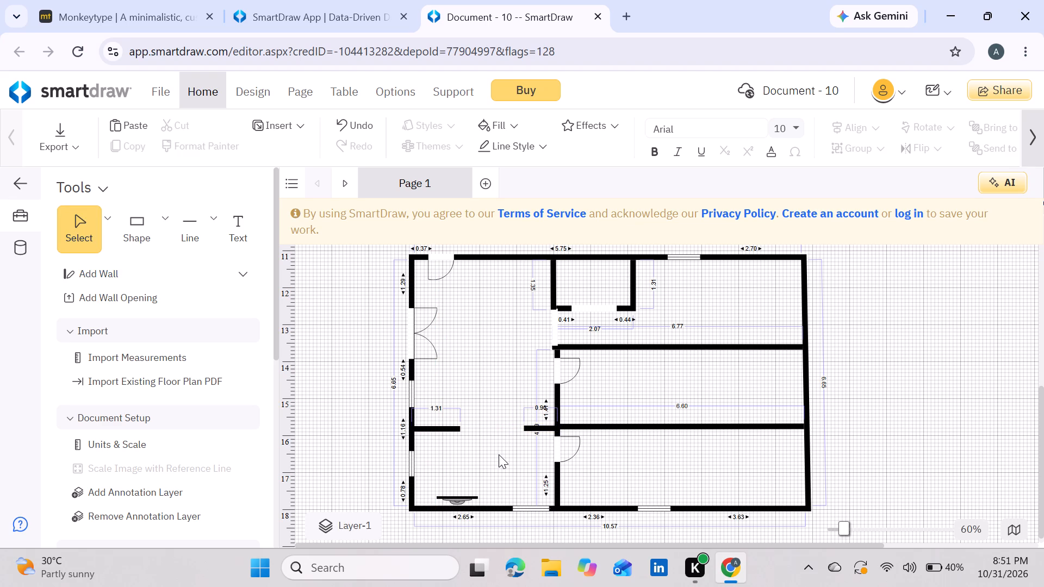
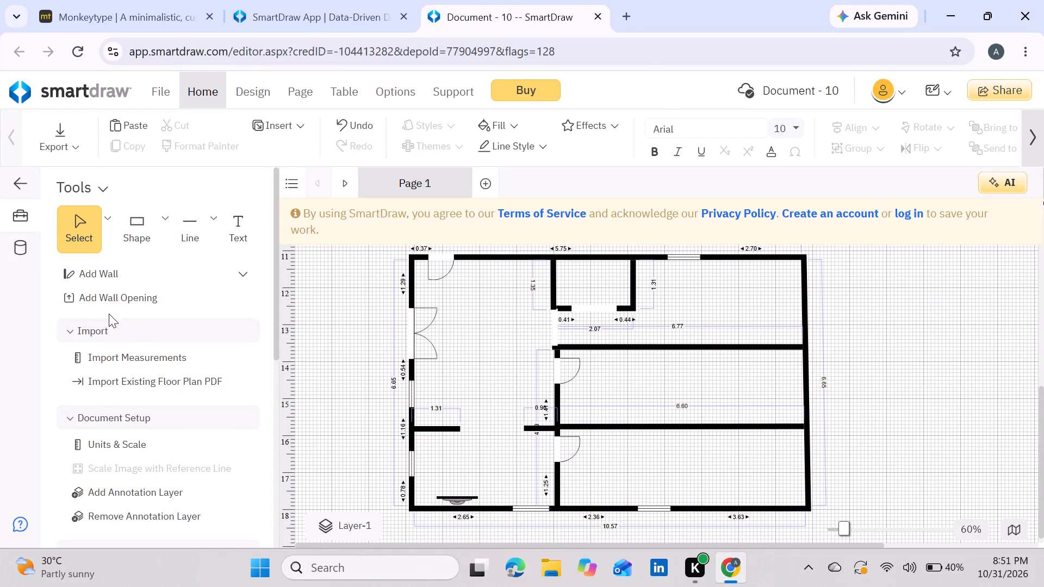
Shorten the partition wall on the left outer wall of the large left room to about 0.71.
{"action": "scroll", "coordinate": [137, 302], "scroll_direction": "down", "scroll_amount": 1}
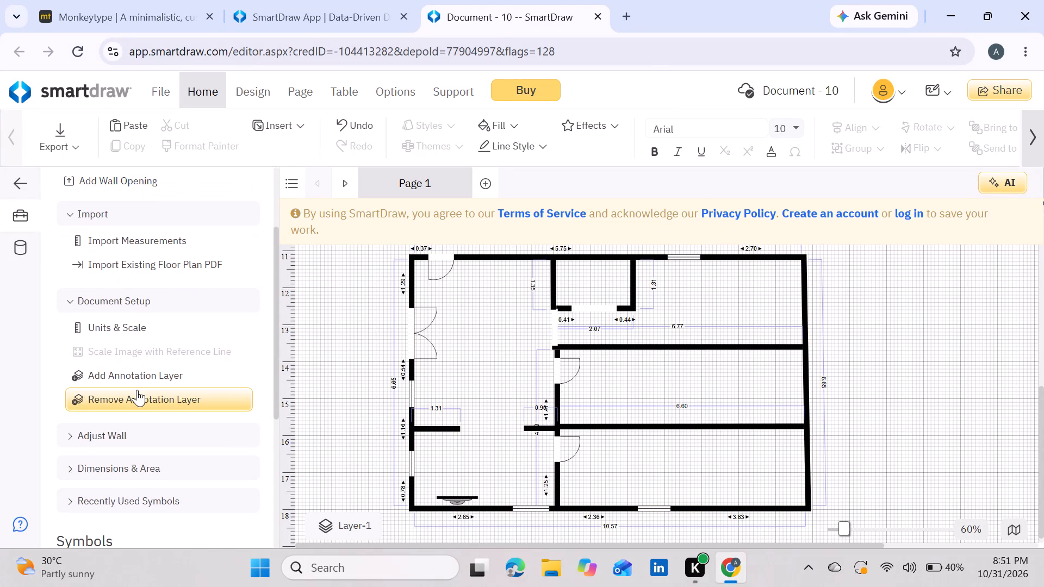
{"action": "scroll", "coordinate": [137, 390], "scroll_direction": "down", "scroll_amount": 1}
{"action": "scroll", "coordinate": [191, 419], "scroll_direction": "down", "scroll_amount": 2}
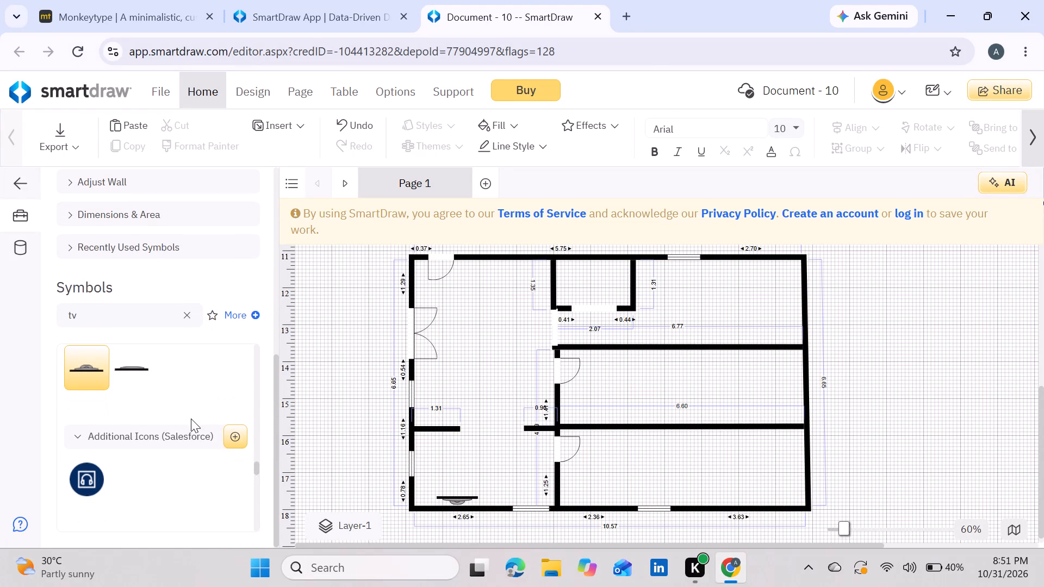
{"action": "left_click", "coordinate": [449, 426]}
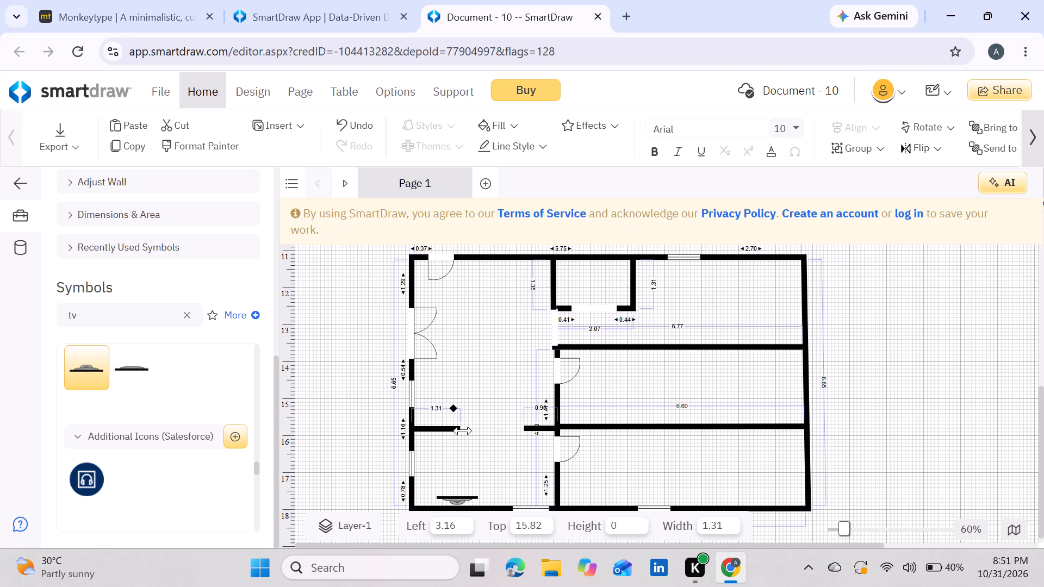
{"action": "left_click_drag", "start_coordinate": [463, 430], "coordinate": [438, 428]}
{"action": "left_click", "coordinate": [493, 459]}
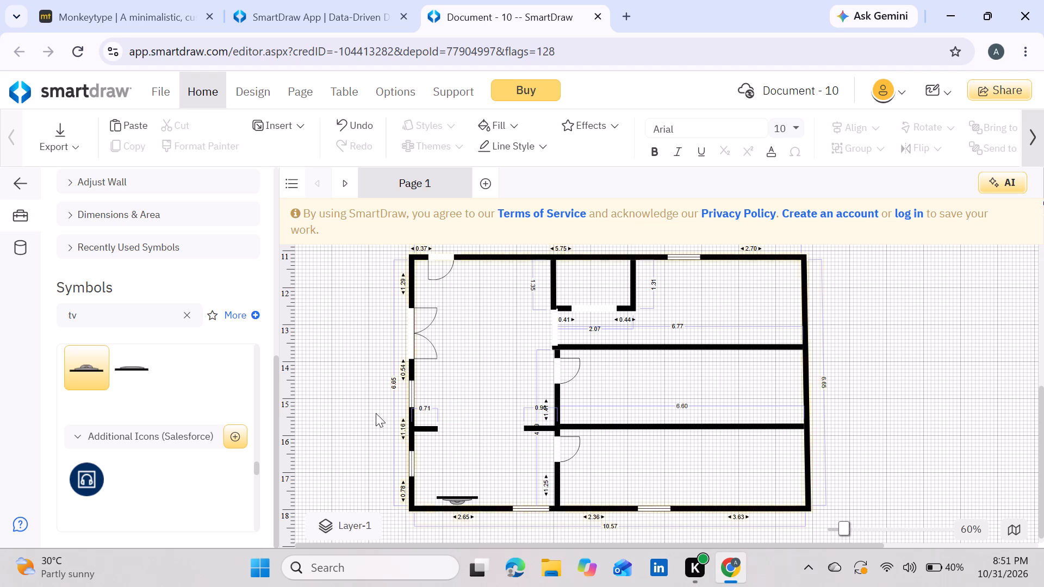
Search the symbols for chairs and place an Arm Chair between the two partition walls at about Left 4.38, Top 15.75.
{"action": "left_click", "coordinate": [186, 321]}
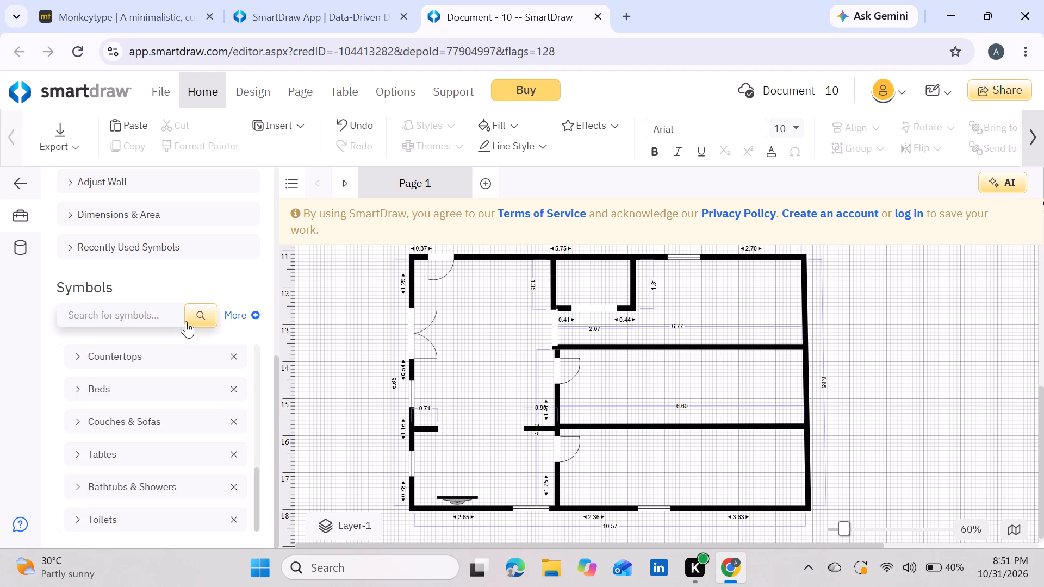
{"action": "type", "text": "chairs"}
{"action": "key", "text": "Return"}
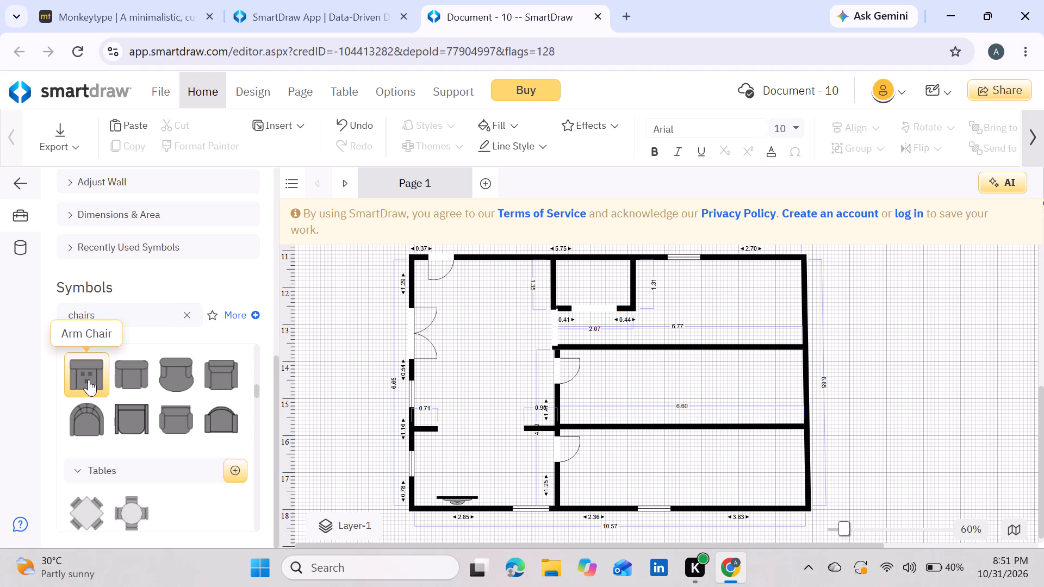
{"action": "left_click_drag", "start_coordinate": [89, 379], "coordinate": [435, 443]}
{"action": "left_click_drag", "start_coordinate": [72, 367], "coordinate": [422, 443]}
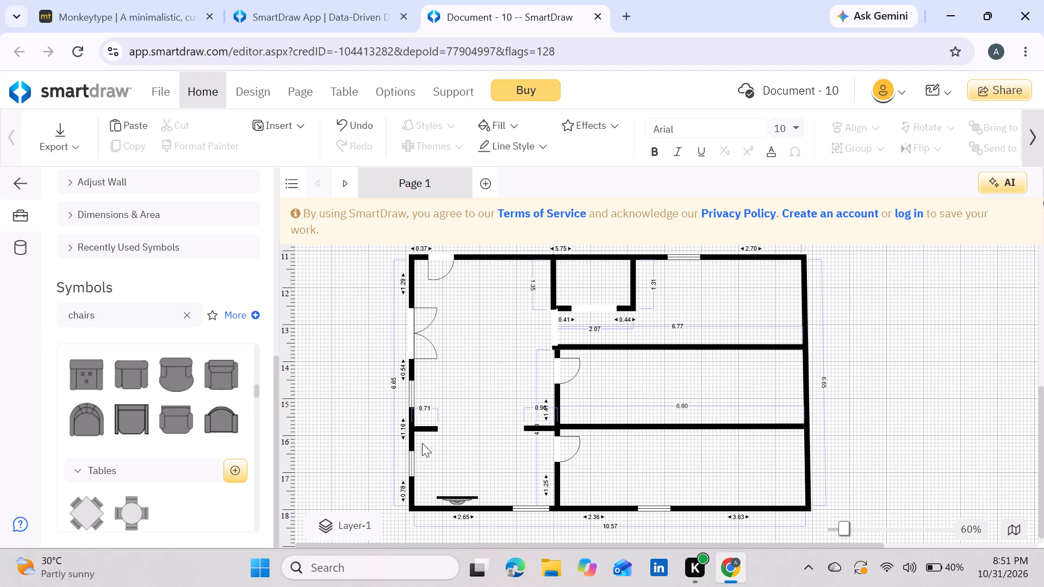
{"action": "left_click_drag", "start_coordinate": [422, 443], "coordinate": [437, 449]}
{"action": "left_click_drag", "start_coordinate": [152, 383], "coordinate": [339, 416]}
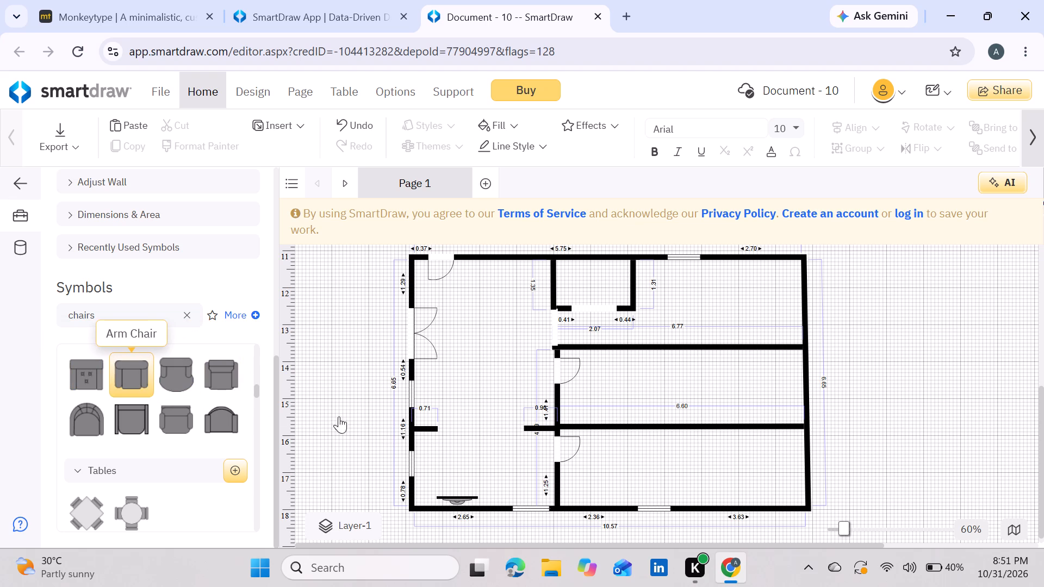
{"action": "left_click_drag", "start_coordinate": [339, 416], "coordinate": [455, 446]}
{"action": "double_click", "coordinate": [134, 372]}
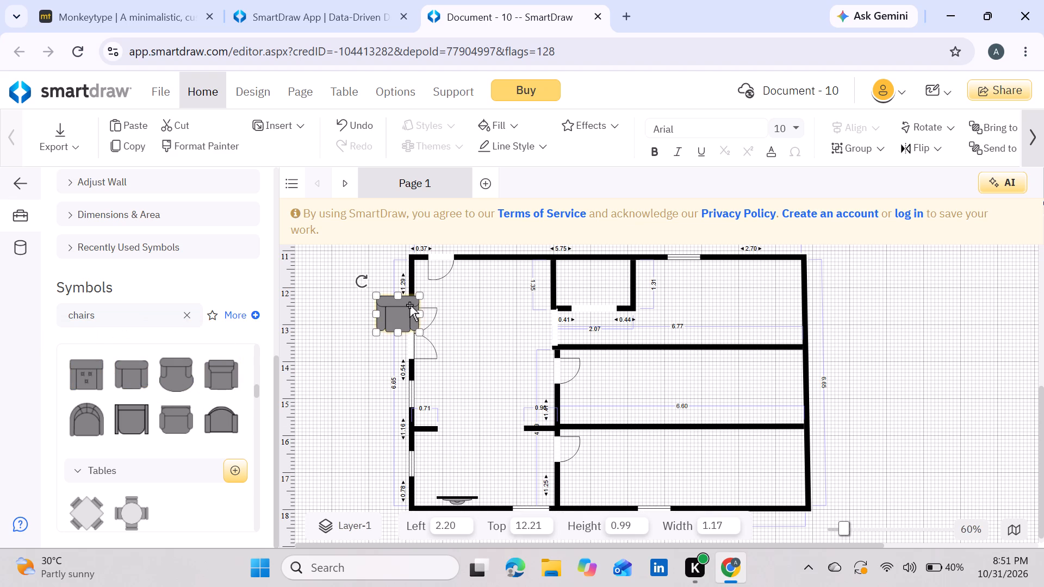
{"action": "left_click_drag", "start_coordinate": [409, 305], "coordinate": [490, 435]}
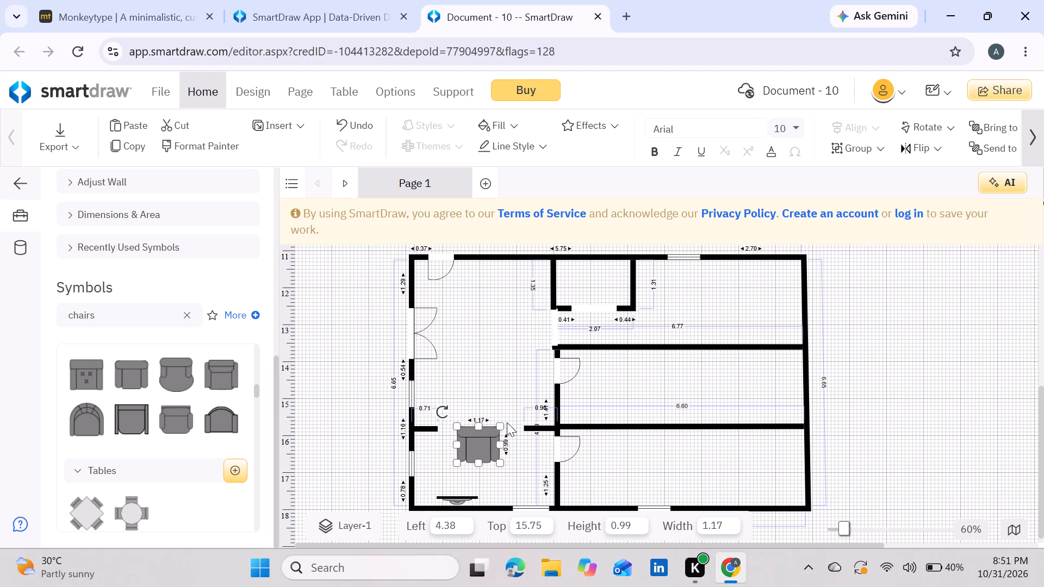
Resize the armchair to about 0.58 wide by 0.66 high and move it below the left partition wall at about Left 3.25, Top 15.91.
{"action": "left_click_drag", "start_coordinate": [499, 423], "coordinate": [485, 438]}
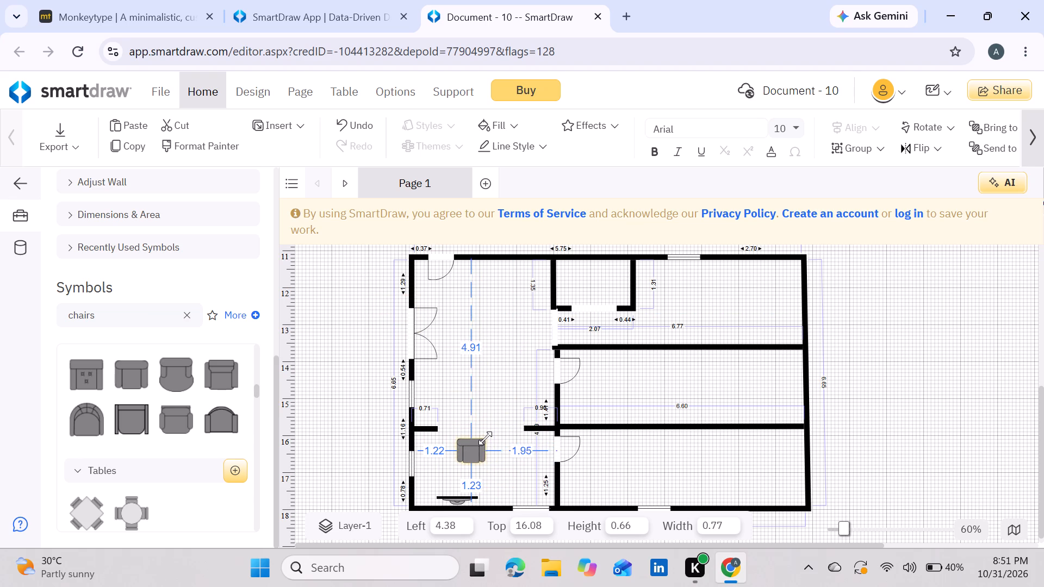
{"action": "left_click_drag", "start_coordinate": [485, 438], "coordinate": [480, 438]}
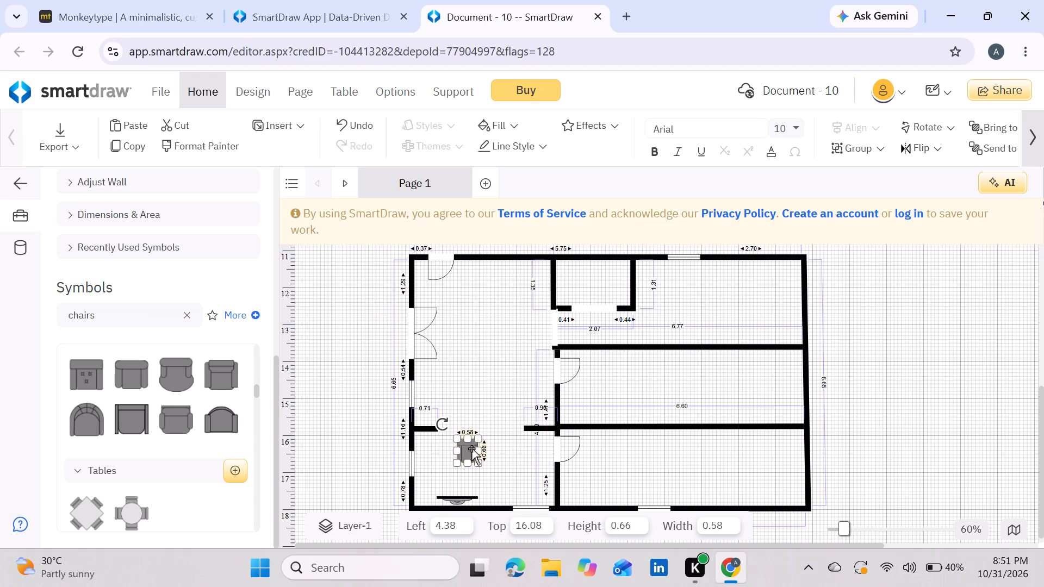
{"action": "left_click_drag", "start_coordinate": [471, 448], "coordinate": [430, 442]}
{"action": "left_click", "coordinate": [430, 442], "text": "ctrl"}
Duplicate the armchair three times.
{"action": "key", "text": "ctrl+d"}
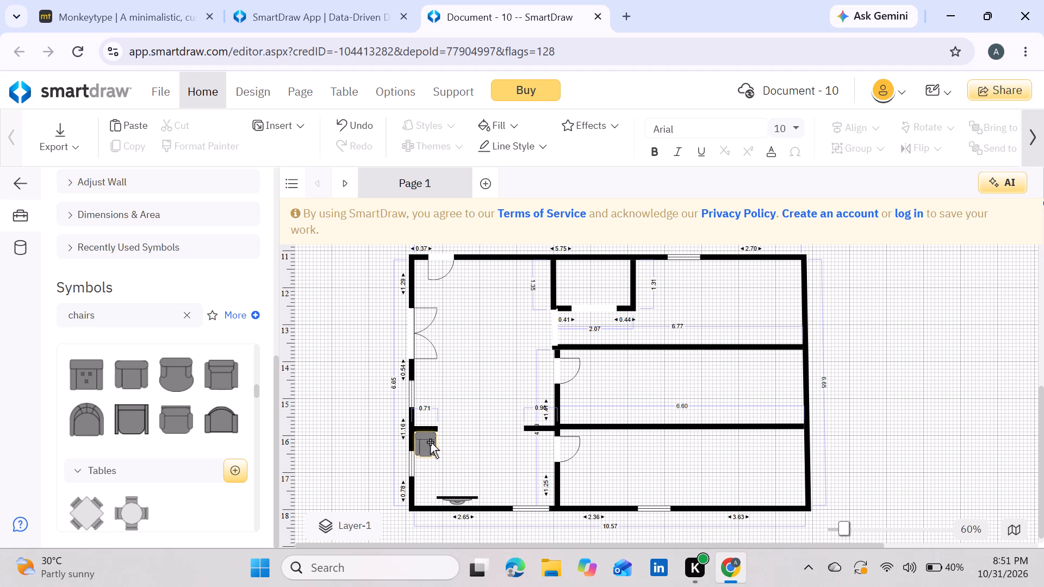
{"action": "left_click", "coordinate": [430, 442]}
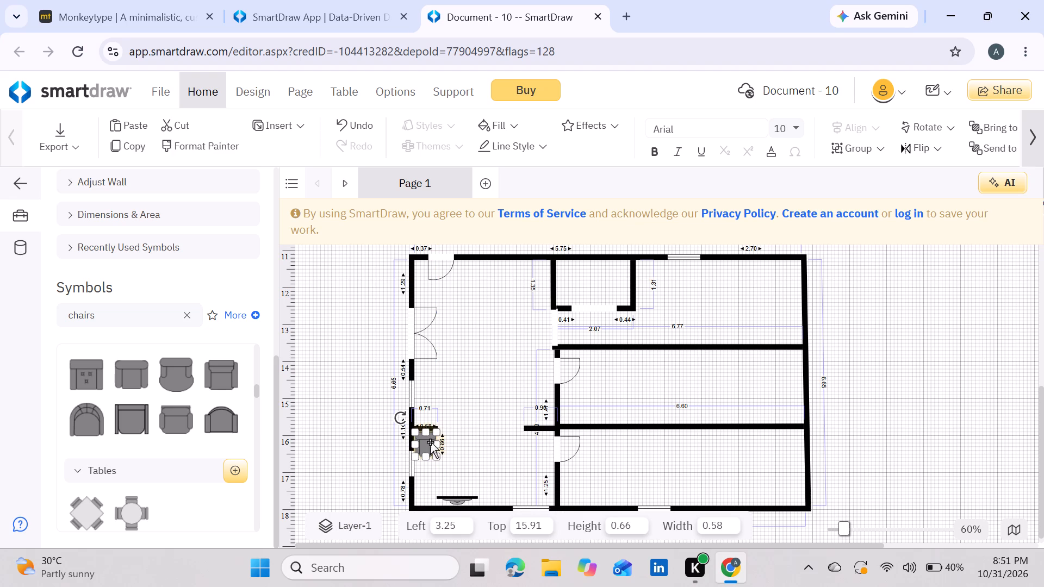
{"action": "key", "text": "ctrl+d"}
{"action": "key", "text": "ctrl+d"}
{"action": "key", "text": "ctrl+d"}
Move the last armchair copy into the bottom corner by the interior wall and rotate it a quarter turn clockwise.
{"action": "scroll", "coordinate": [430, 442], "scroll_direction": "down", "scroll_amount": 1}
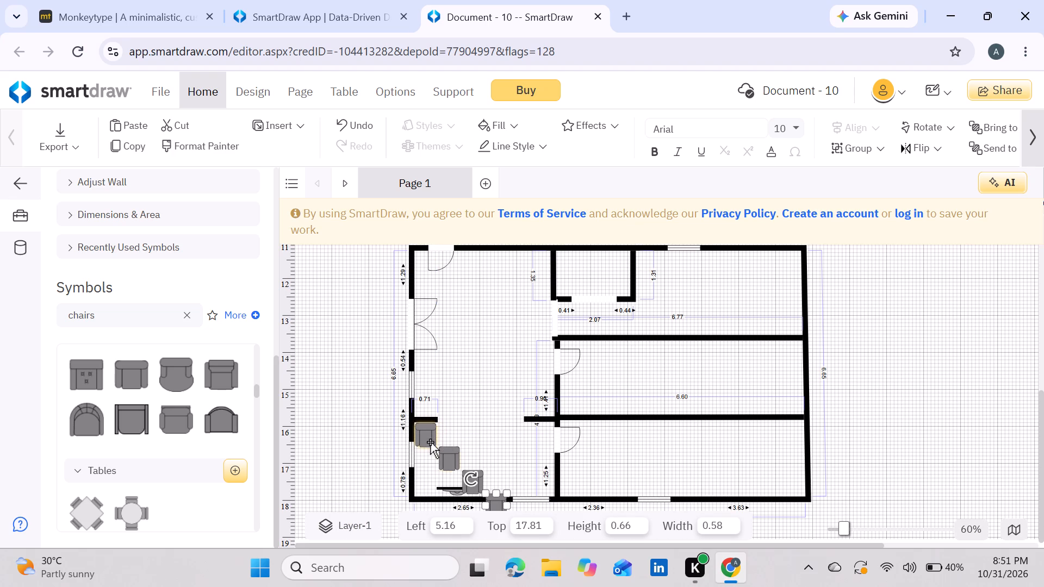
{"action": "left_click_drag", "start_coordinate": [499, 501], "coordinate": [542, 434]}
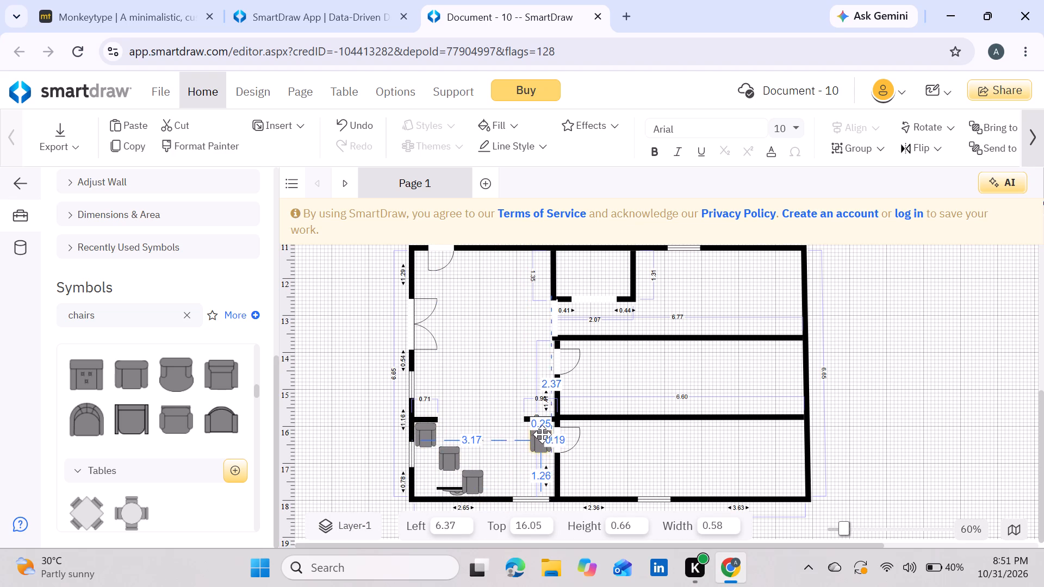
{"action": "left_click_drag", "start_coordinate": [542, 434], "coordinate": [527, 470]}
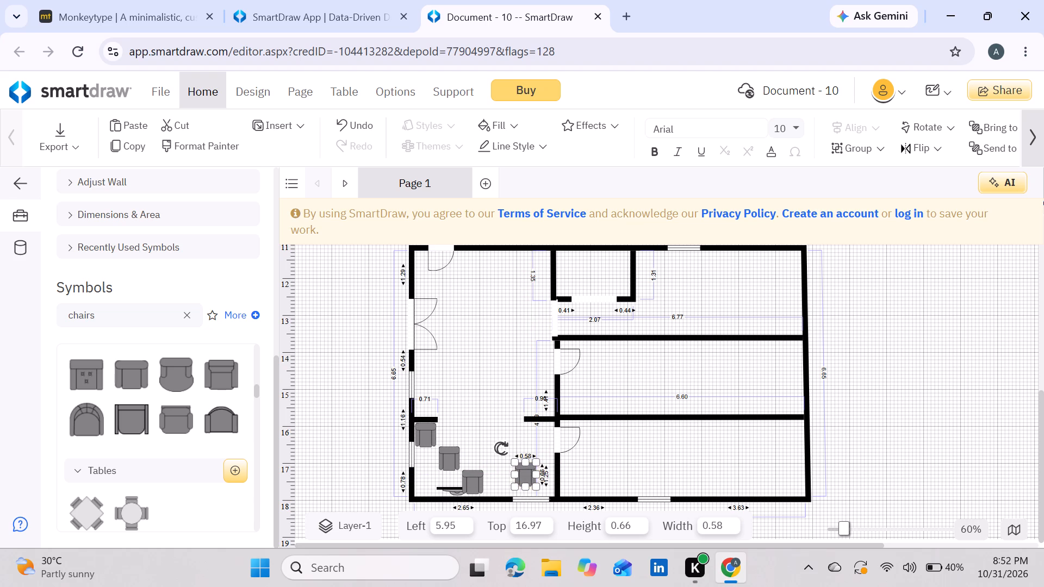
{"action": "left_click_drag", "start_coordinate": [502, 449], "coordinate": [545, 455]}
{"action": "left_click_drag", "start_coordinate": [525, 476], "coordinate": [540, 483]}
Rotate a second armchair copy a quarter turn clockwise and place it above the corner armchair at about Left 6.32, Top 16.50.
{"action": "left_click_drag", "start_coordinate": [476, 483], "coordinate": [521, 446]}
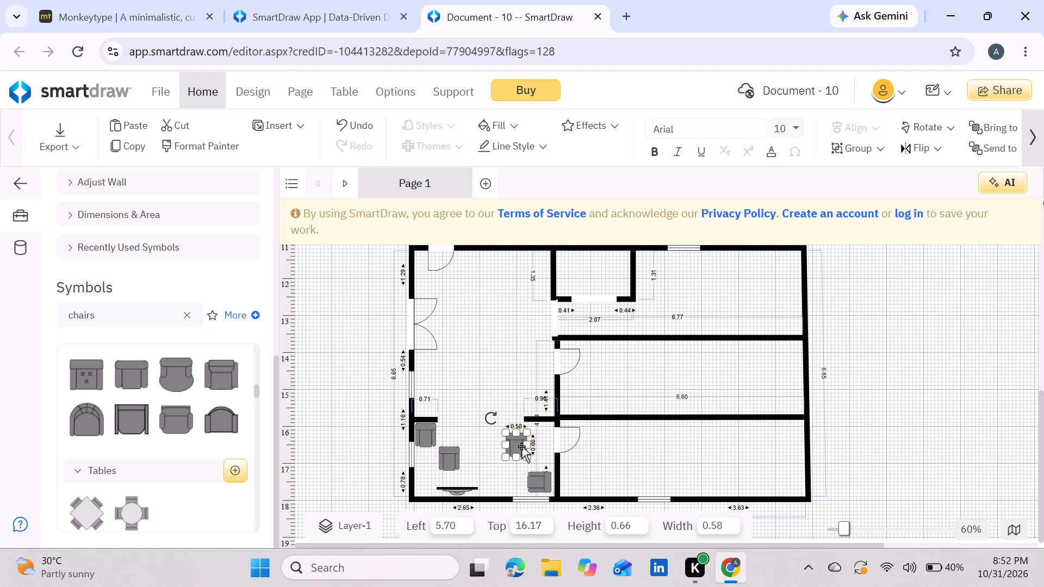
{"action": "left_click_drag", "start_coordinate": [494, 423], "coordinate": [545, 420]}
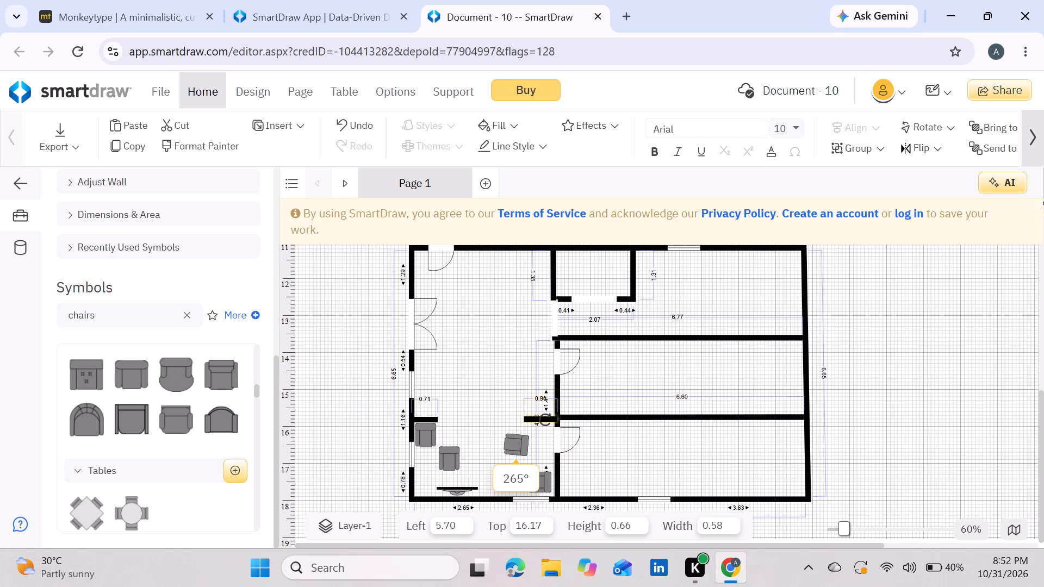
{"action": "left_click_drag", "start_coordinate": [545, 420], "coordinate": [542, 419]}
{"action": "left_click_drag", "start_coordinate": [516, 440], "coordinate": [540, 451]}
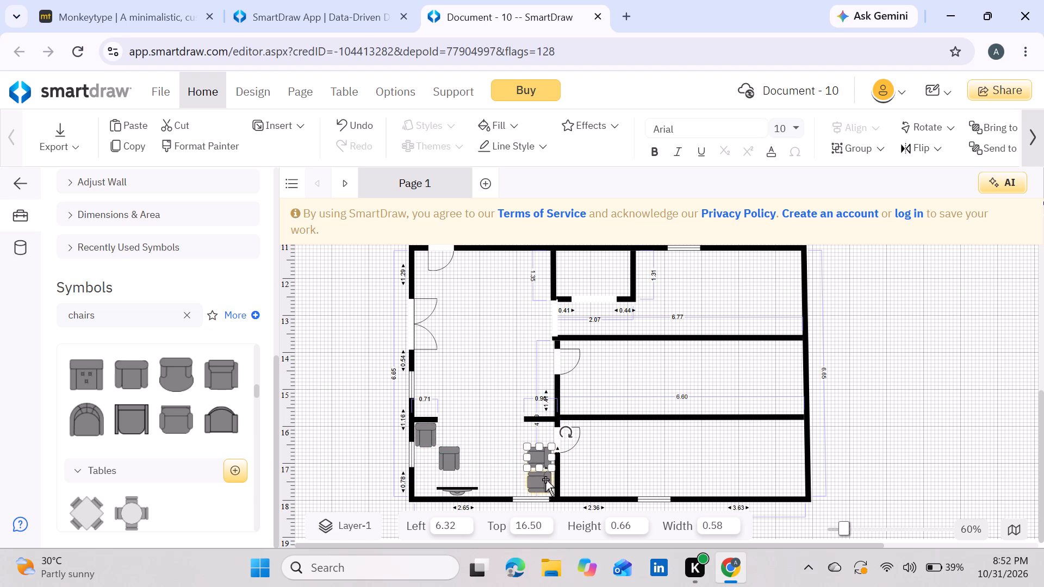
Align the two rotated armchairs along the interior wall, at about Left 6.32, with tops at about 17.25 and 16.65.
{"action": "left_click", "coordinate": [544, 480]}
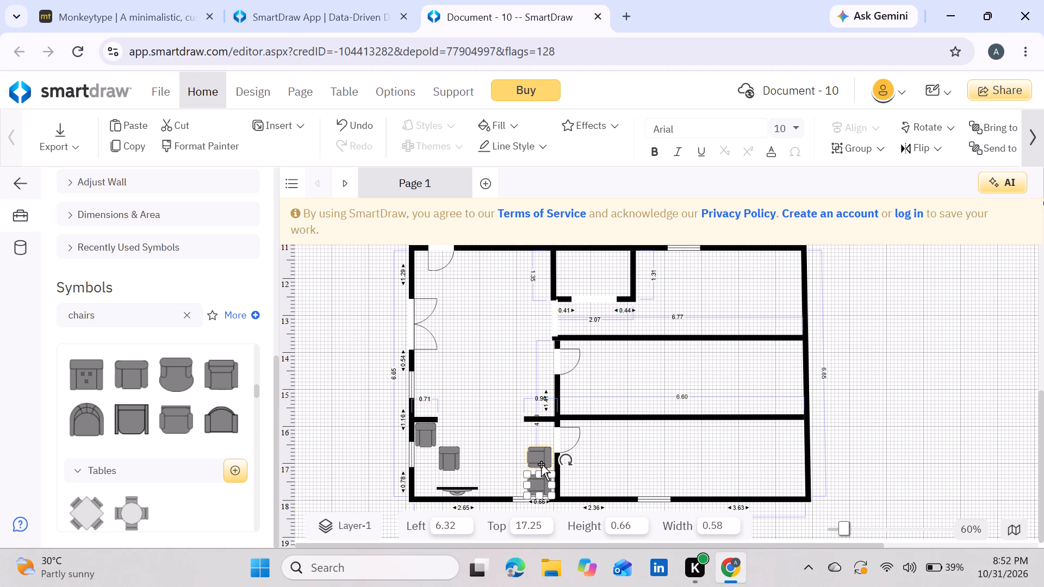
{"action": "left_click_drag", "start_coordinate": [541, 464], "coordinate": [543, 471]}
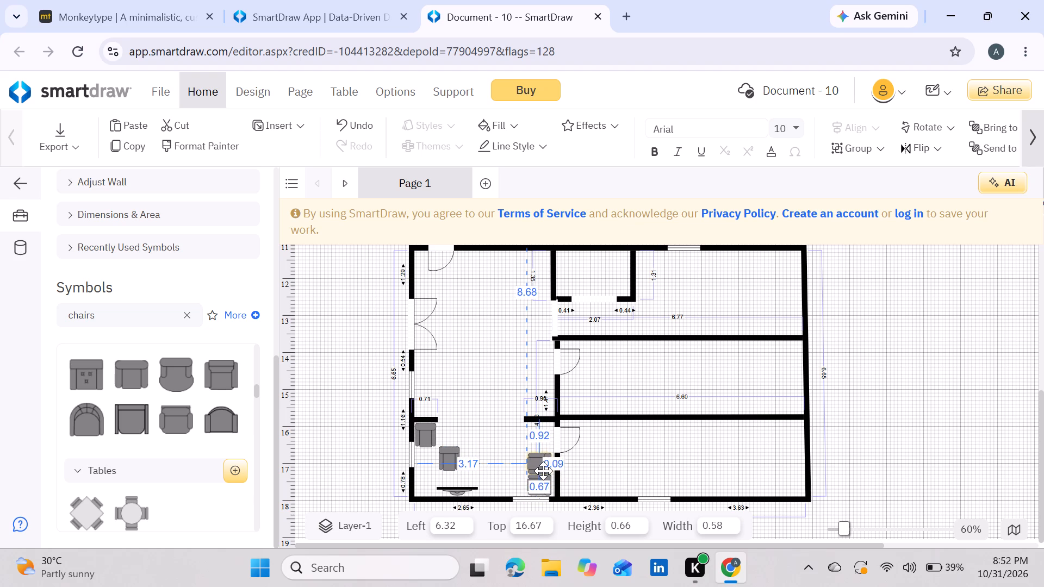
{"action": "left_click_drag", "start_coordinate": [543, 471], "coordinate": [544, 471]}
{"action": "left_click", "coordinate": [495, 435]}
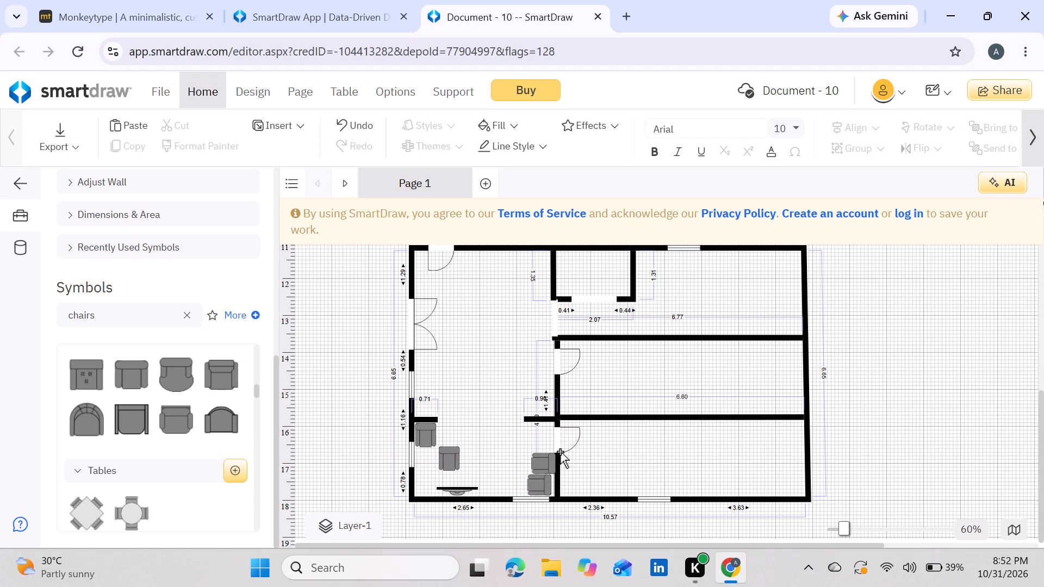
{"action": "left_click_drag", "start_coordinate": [540, 465], "coordinate": [533, 464]}
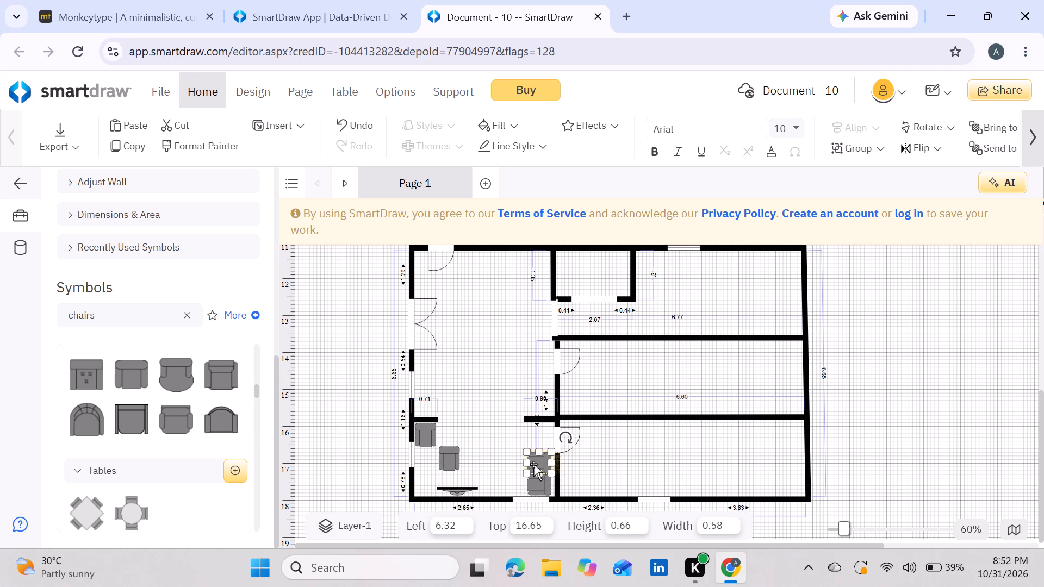
{"action": "left_click", "coordinate": [490, 434]}
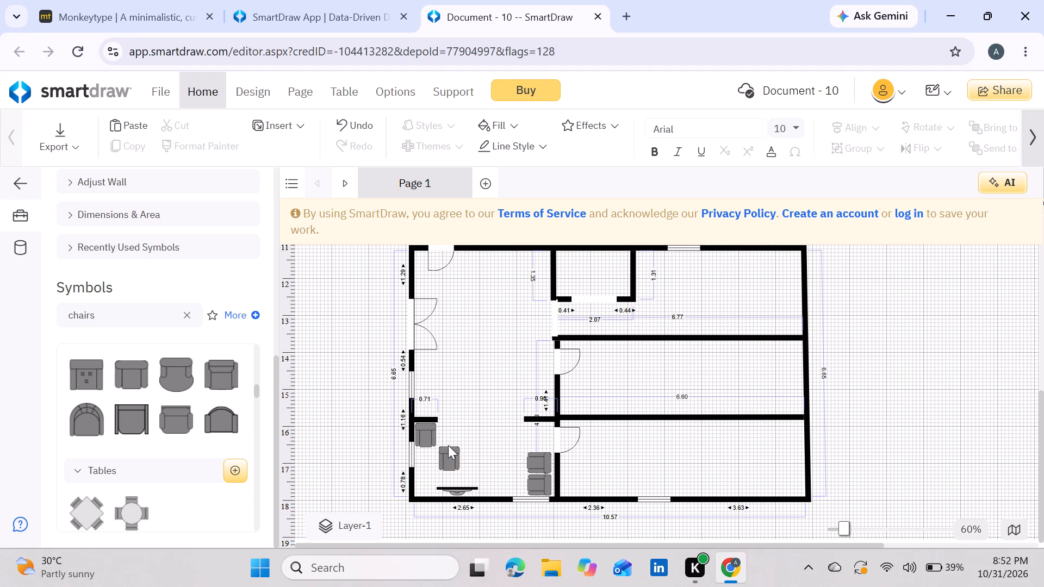
Move the remaining armchair copy up beside the armchair under the left partition wall.
{"action": "left_click_drag", "start_coordinate": [452, 453], "coordinate": [456, 429]}
{"action": "left_click", "coordinate": [496, 388]}
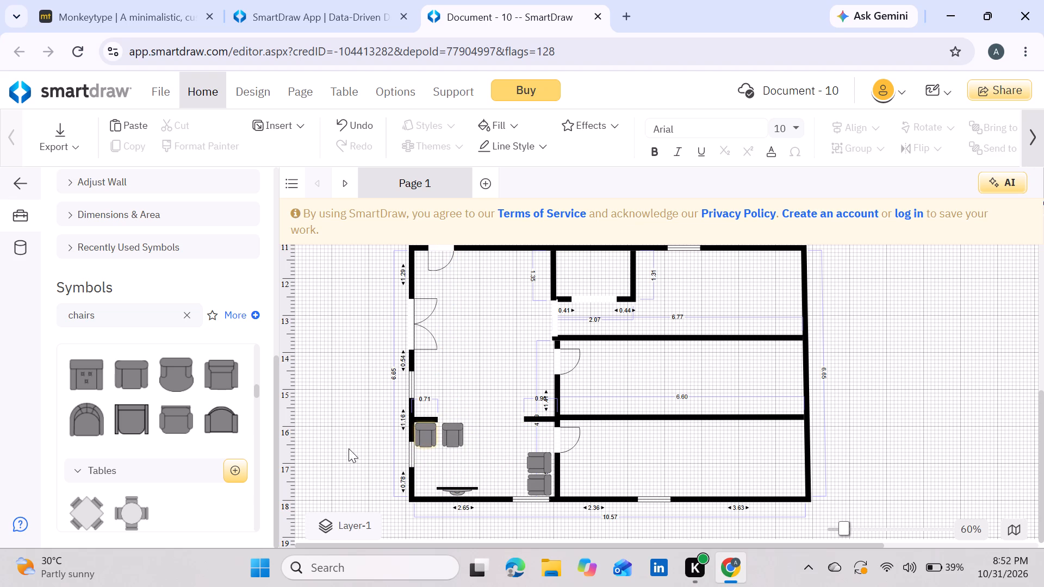
Clear the chairs search and remove the Doors & Windows category from the symbol library.
{"action": "scroll", "coordinate": [170, 485], "scroll_direction": "down", "scroll_amount": 3}
{"action": "scroll", "coordinate": [170, 485], "scroll_direction": "up", "scroll_amount": 3}
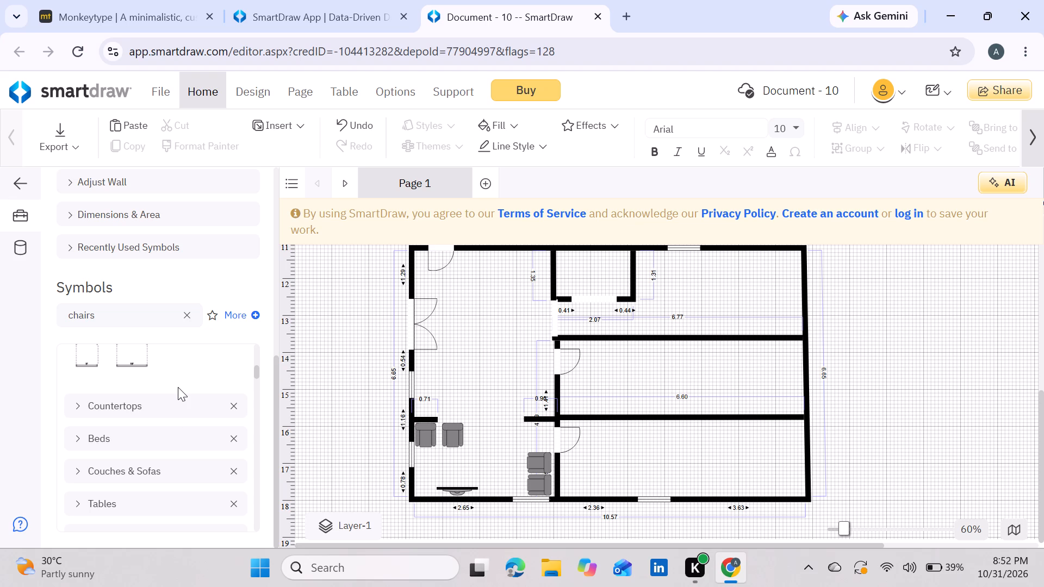
{"action": "left_click", "coordinate": [180, 323]}
{"action": "scroll", "coordinate": [204, 440], "scroll_direction": "down", "scroll_amount": 3}
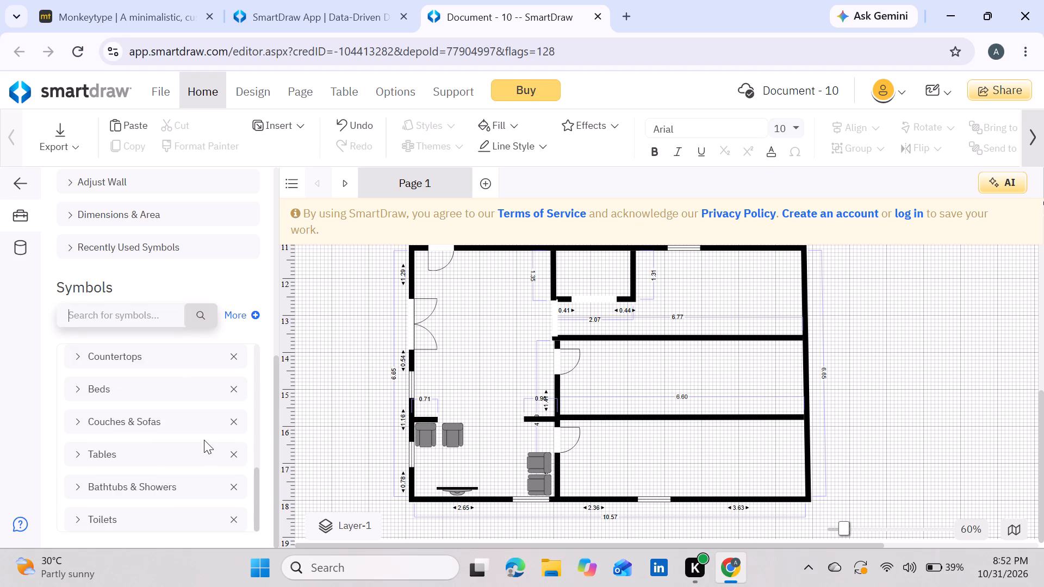
{"action": "scroll", "coordinate": [204, 440], "scroll_direction": "down", "scroll_amount": 1}
{"action": "scroll", "coordinate": [204, 440], "scroll_direction": "up", "scroll_amount": 5}
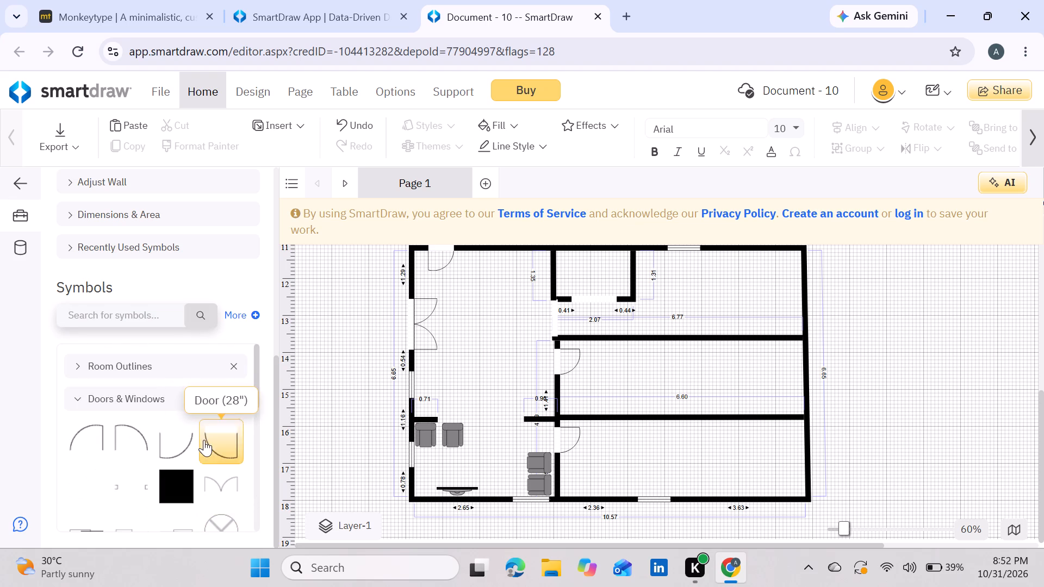
{"action": "left_click", "coordinate": [235, 399]}
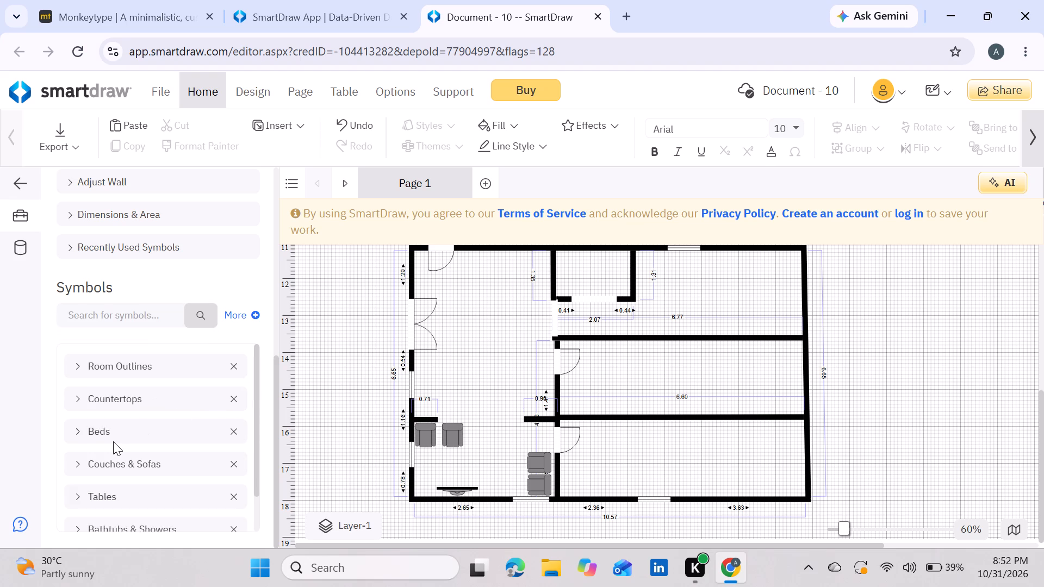
Place a California King Bed from the Beds symbols in the bottom right room at about Left 9.87, Top 15.50.
{"action": "left_click", "coordinate": [78, 433]}
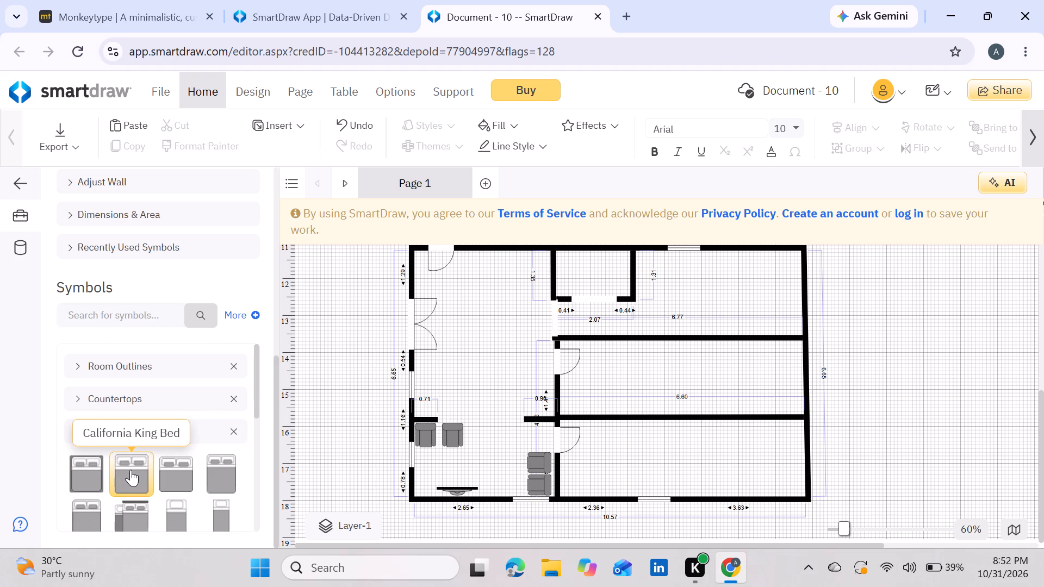
{"action": "left_click_drag", "start_coordinate": [130, 470], "coordinate": [693, 446]}
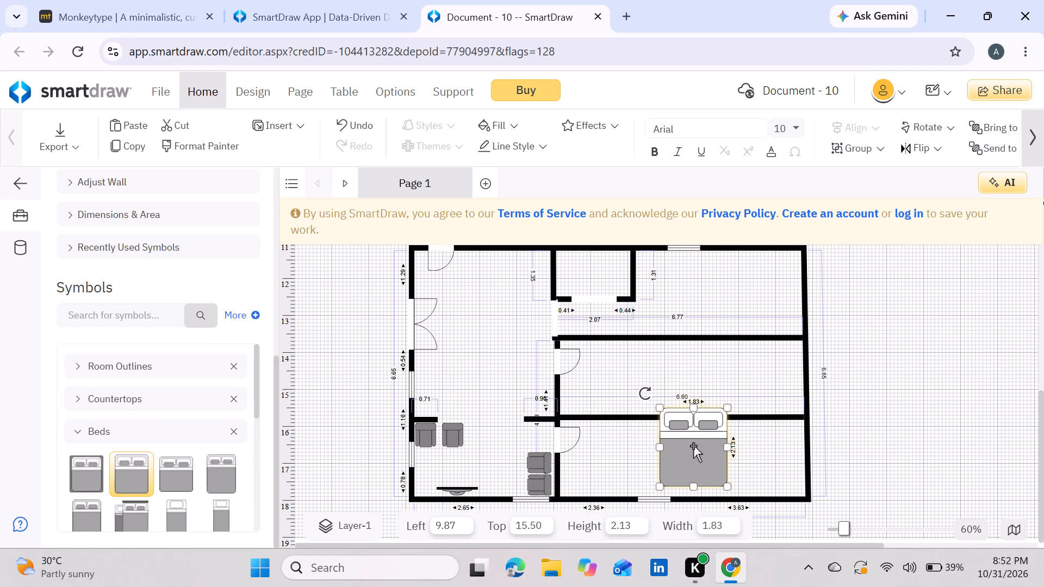
Rotate the California King Bed so its pillows face the right outer wall, and resize it to about 2.64 by 1.53.
{"action": "left_click_drag", "start_coordinate": [644, 397], "coordinate": [730, 401]}
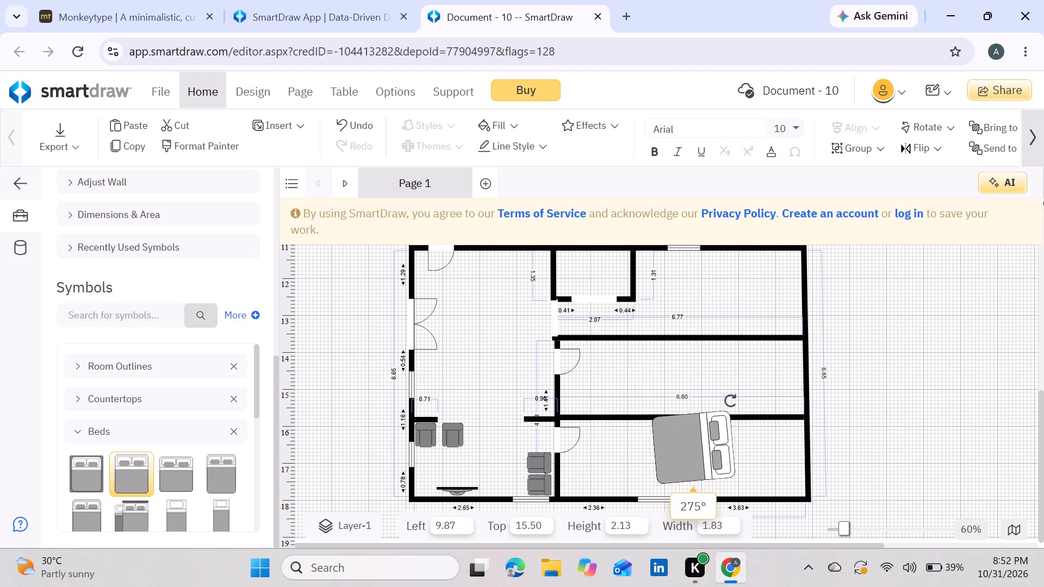
{"action": "left_click_drag", "start_coordinate": [730, 401], "coordinate": [764, 394]}
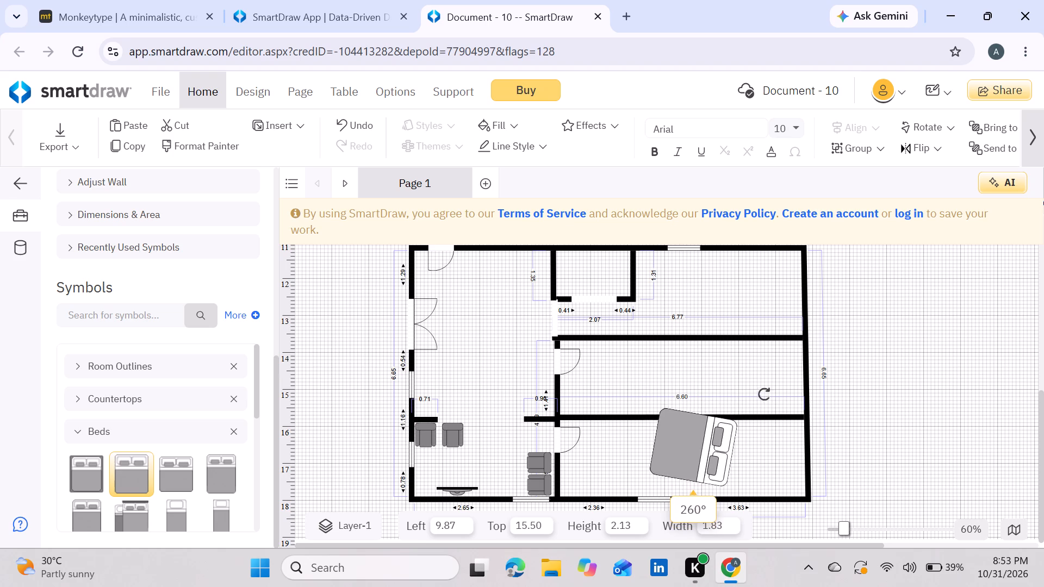
{"action": "left_click_drag", "start_coordinate": [764, 394], "coordinate": [754, 391]}
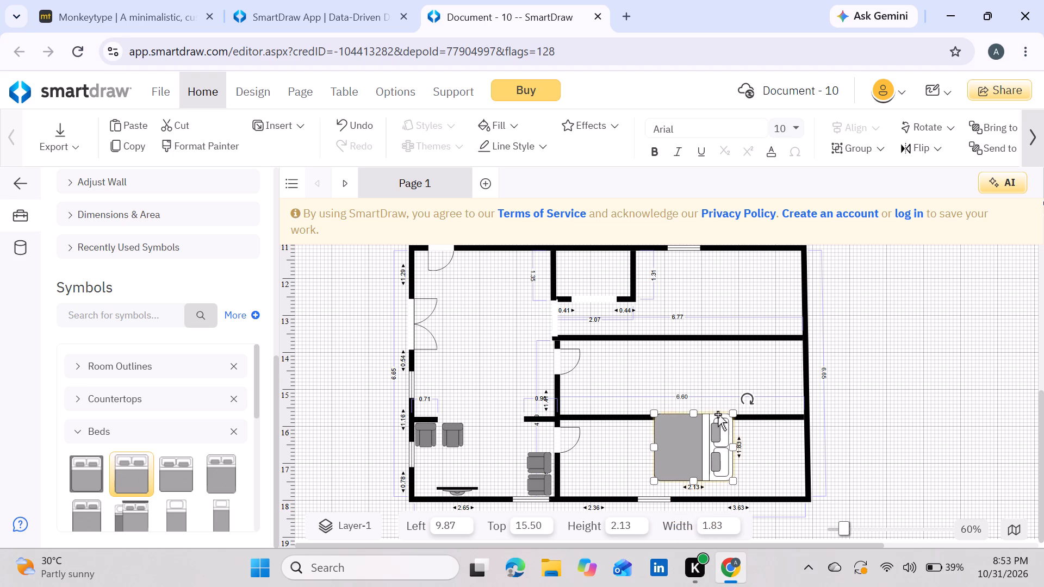
{"action": "left_click_drag", "start_coordinate": [693, 412], "coordinate": [693, 424]}
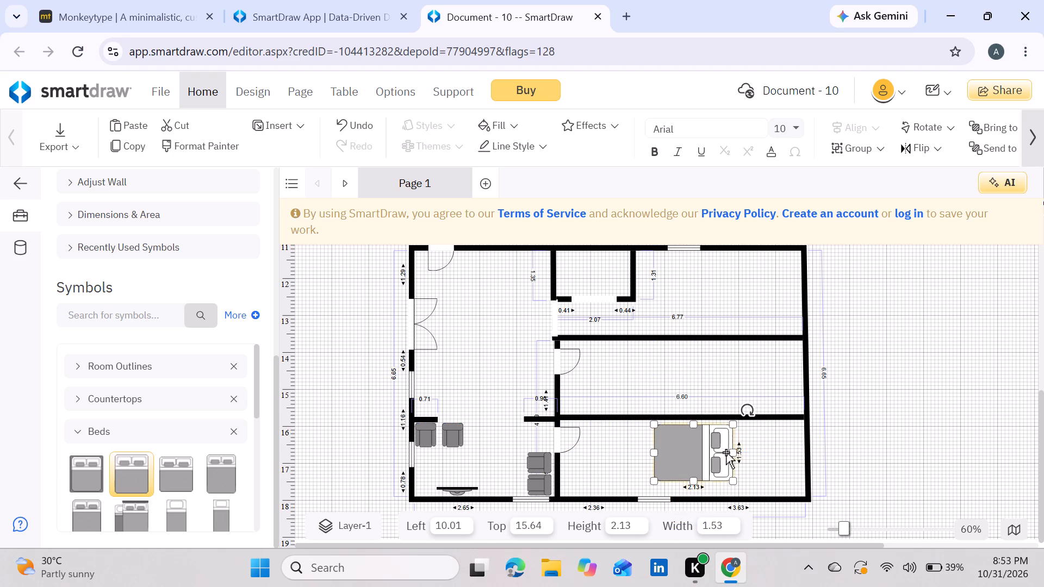
{"action": "left_click_drag", "start_coordinate": [734, 453], "coordinate": [750, 452]}
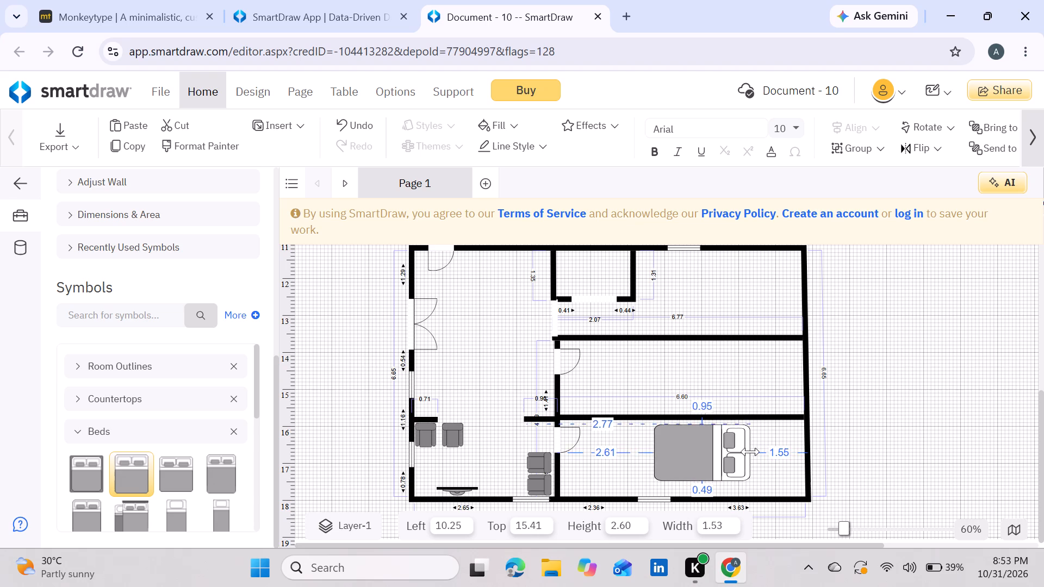
{"action": "left_click_drag", "start_coordinate": [750, 452], "coordinate": [752, 451]}
Move the California King Bed against the bottom wall of its room, at about Left 9.76, Top 15.79.
{"action": "left_click_drag", "start_coordinate": [694, 459], "coordinate": [736, 455]}
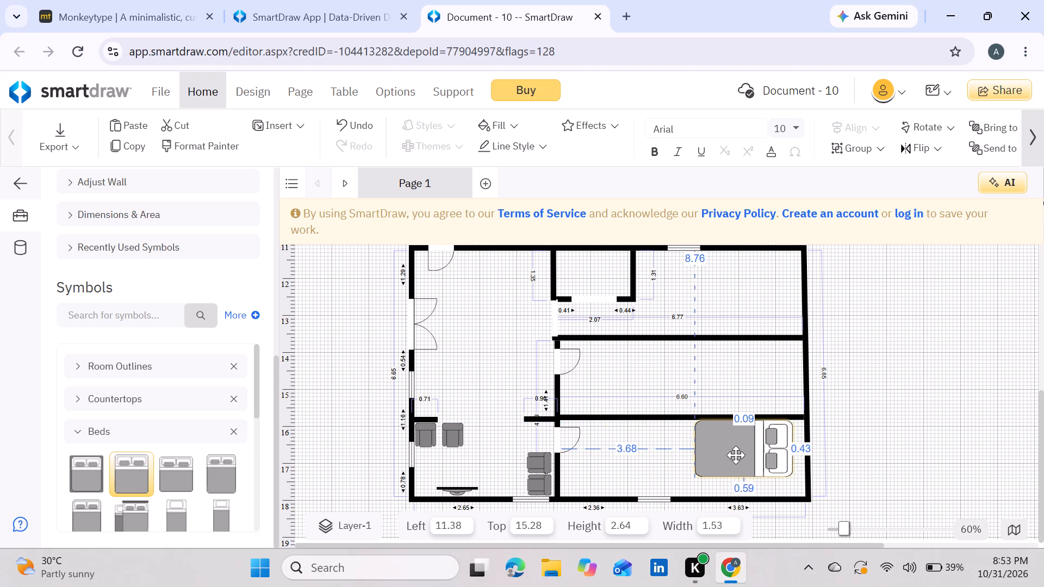
{"action": "left_click_drag", "start_coordinate": [736, 455], "coordinate": [677, 455]}
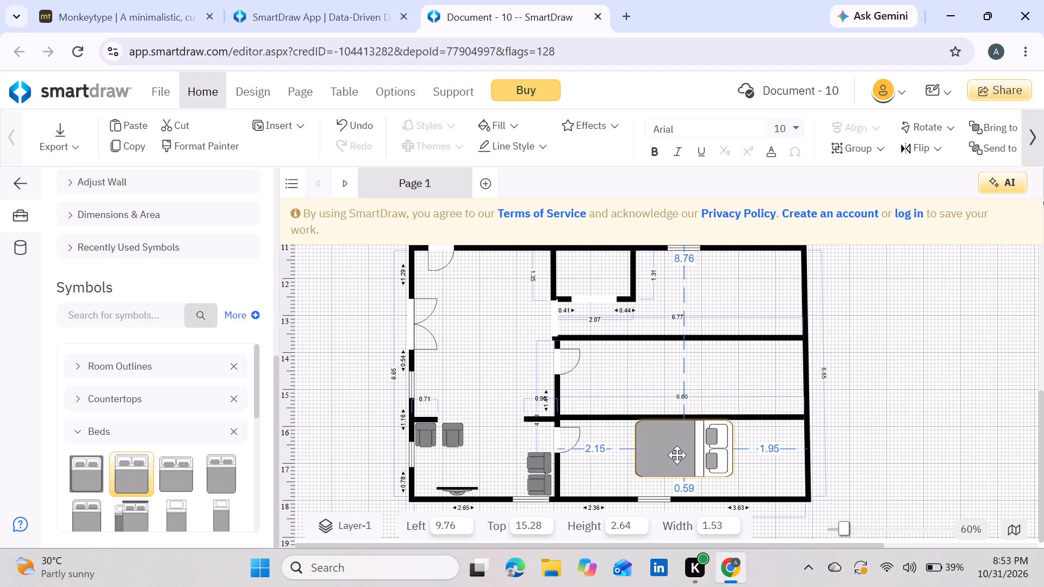
{"action": "left_click_drag", "start_coordinate": [677, 455], "coordinate": [667, 473]}
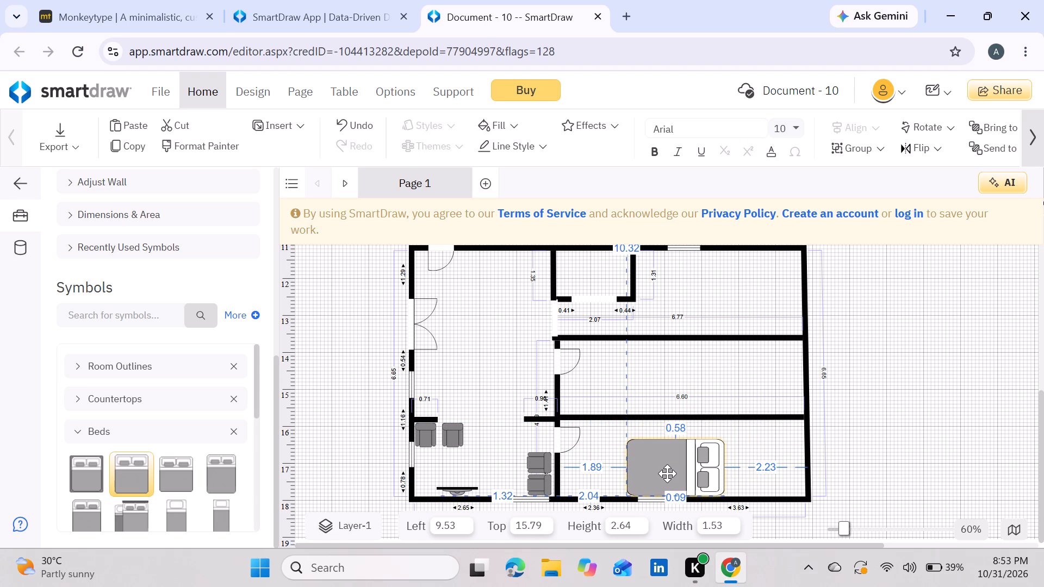
{"action": "left_click_drag", "start_coordinate": [667, 473], "coordinate": [675, 471]}
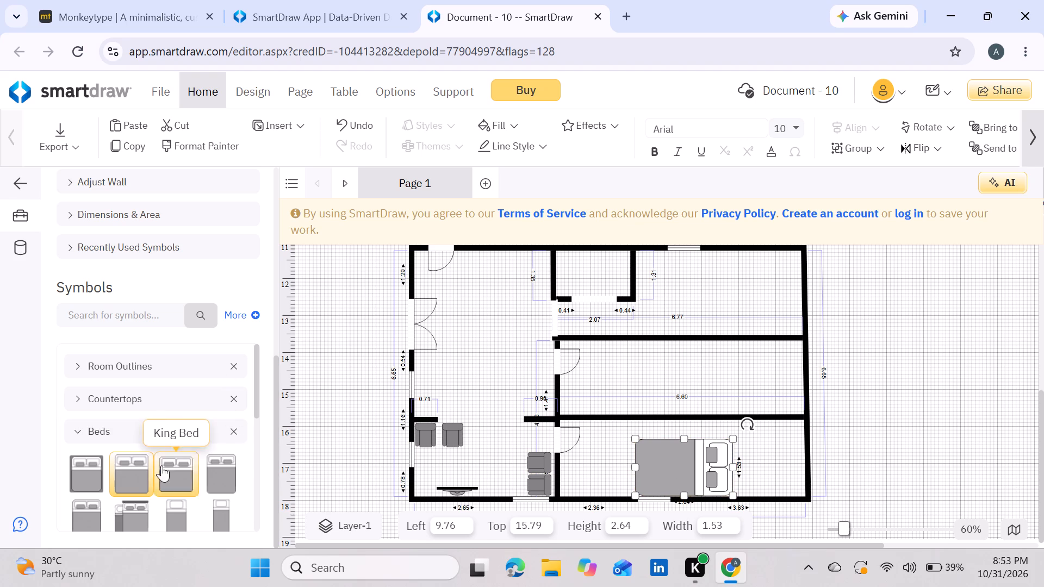
Place a Double Trundle Bed from the Beds symbols in the middle right room and rotate its pillows toward the right outer wall.
{"action": "left_click_drag", "start_coordinate": [137, 504], "coordinate": [202, 486]}
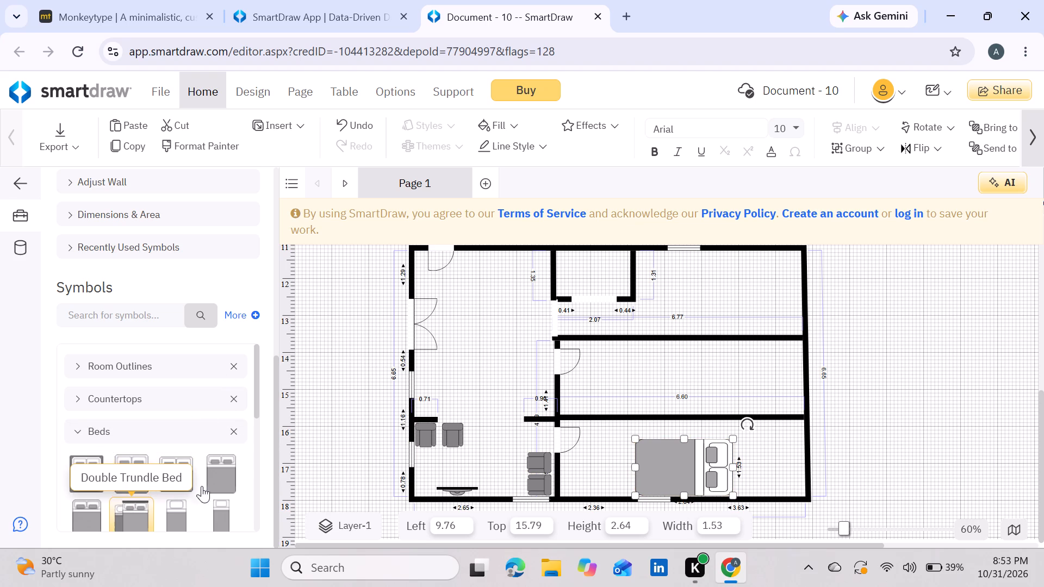
{"action": "left_click_drag", "start_coordinate": [202, 486], "coordinate": [678, 379]}
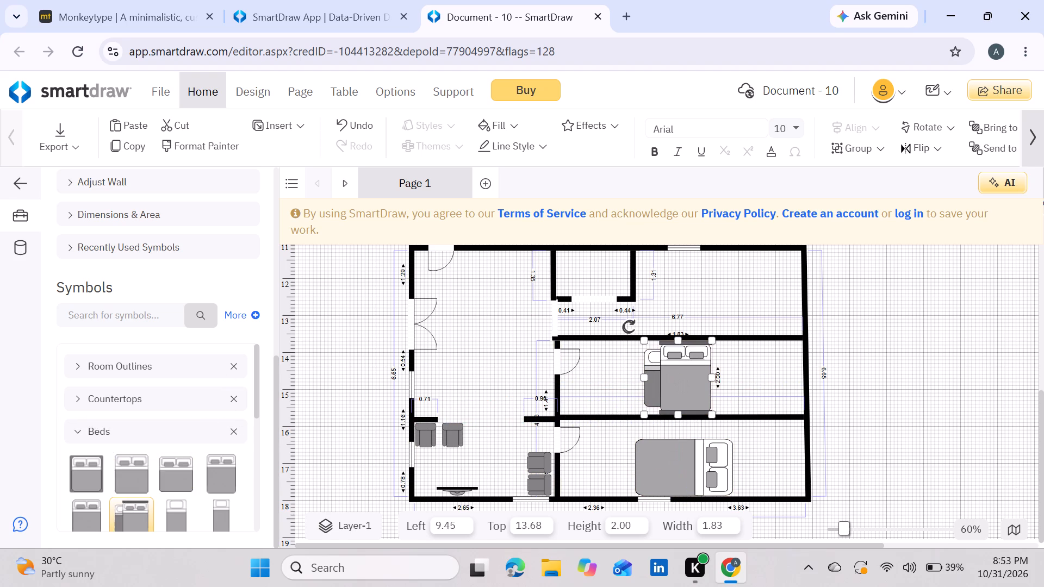
{"action": "left_click_drag", "start_coordinate": [629, 328], "coordinate": [707, 333]}
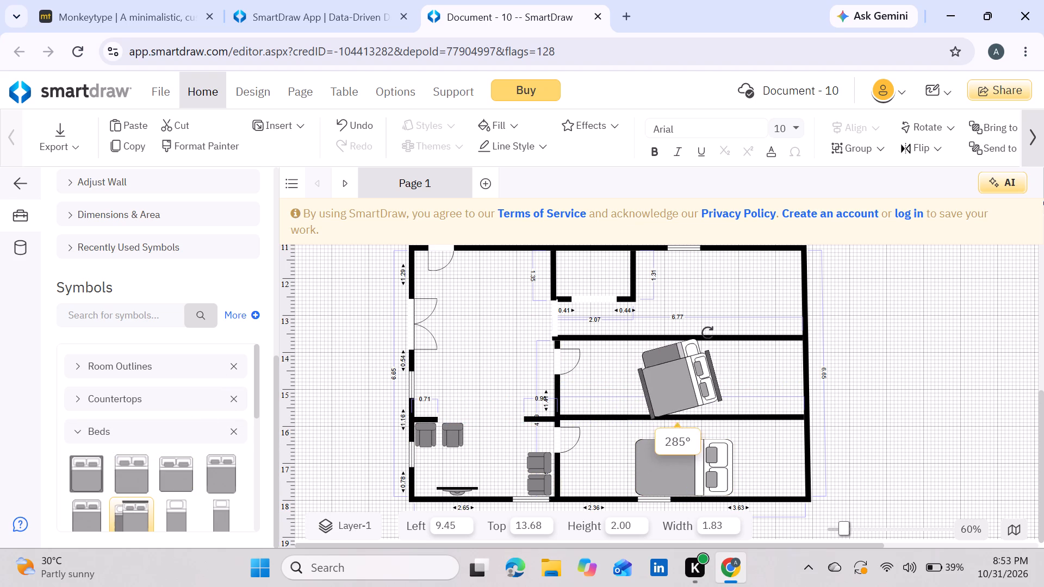
{"action": "left_click_drag", "start_coordinate": [707, 333], "coordinate": [716, 336]}
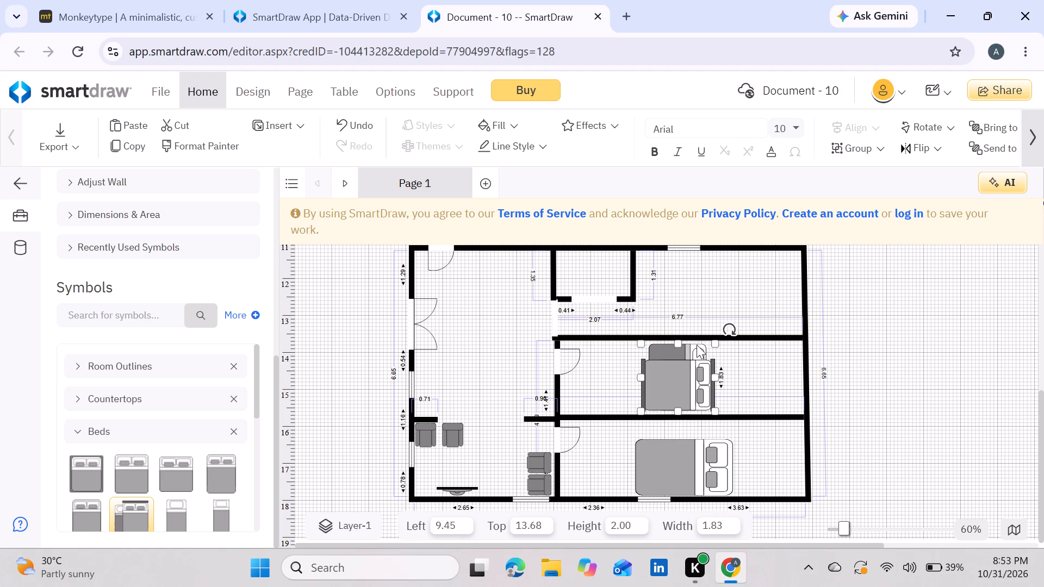
Resize the trundle bed to about 2.51 by 1.24 and position it near the room's lower wall at about Left 9.84, Top 13.73.
{"action": "left_click_drag", "start_coordinate": [677, 344], "coordinate": [679, 365]}
{"action": "left_click_drag", "start_coordinate": [714, 389], "coordinate": [733, 389]}
{"action": "left_click_drag", "start_coordinate": [691, 391], "coordinate": [704, 389]}
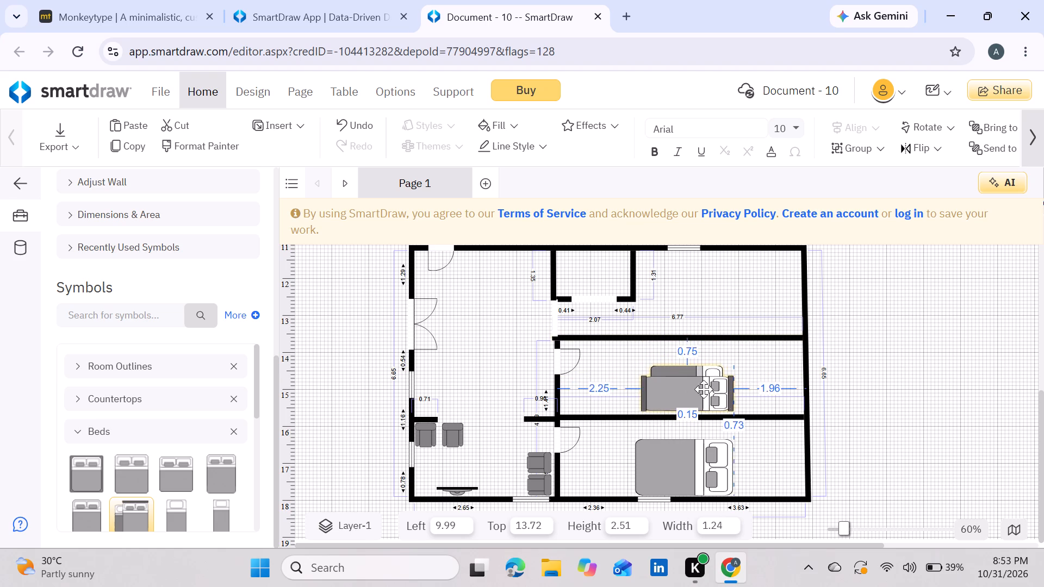
{"action": "left_click_drag", "start_coordinate": [704, 389], "coordinate": [709, 391]}
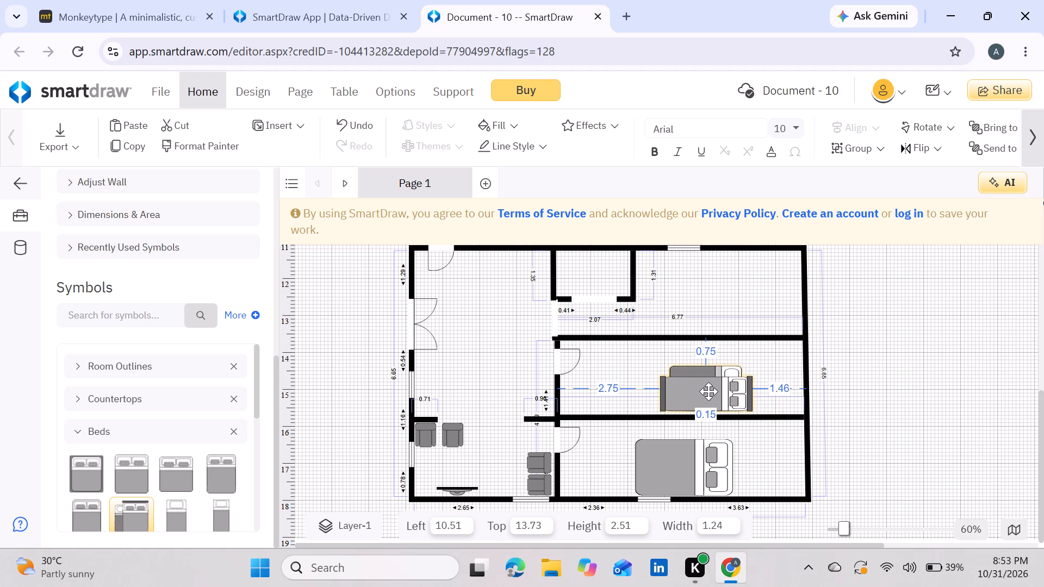
{"action": "left_click_drag", "start_coordinate": [709, 391], "coordinate": [683, 391]}
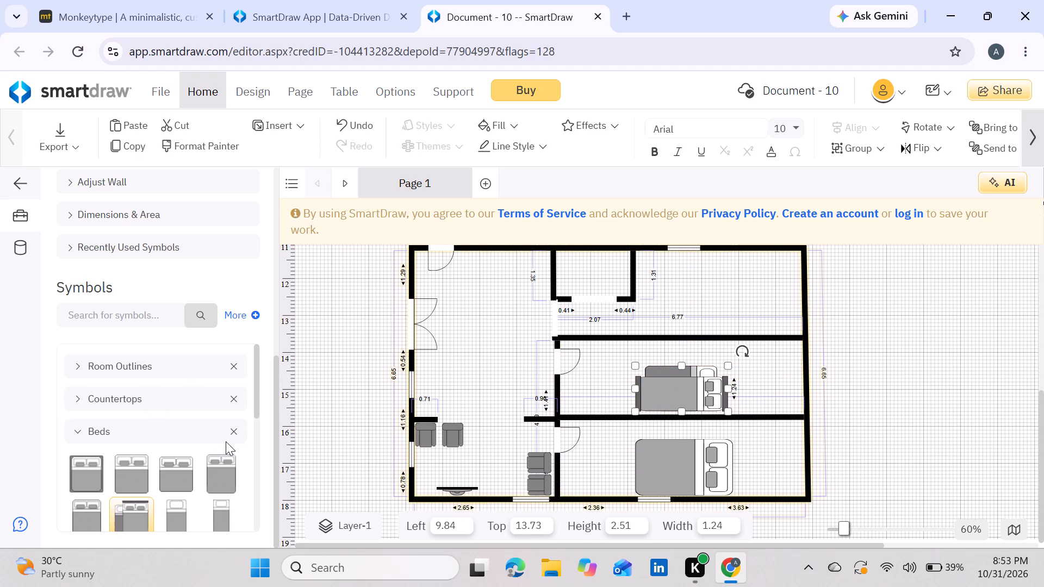
Remove the Beds category from the symbol library.
{"action": "left_click", "coordinate": [232, 436]}
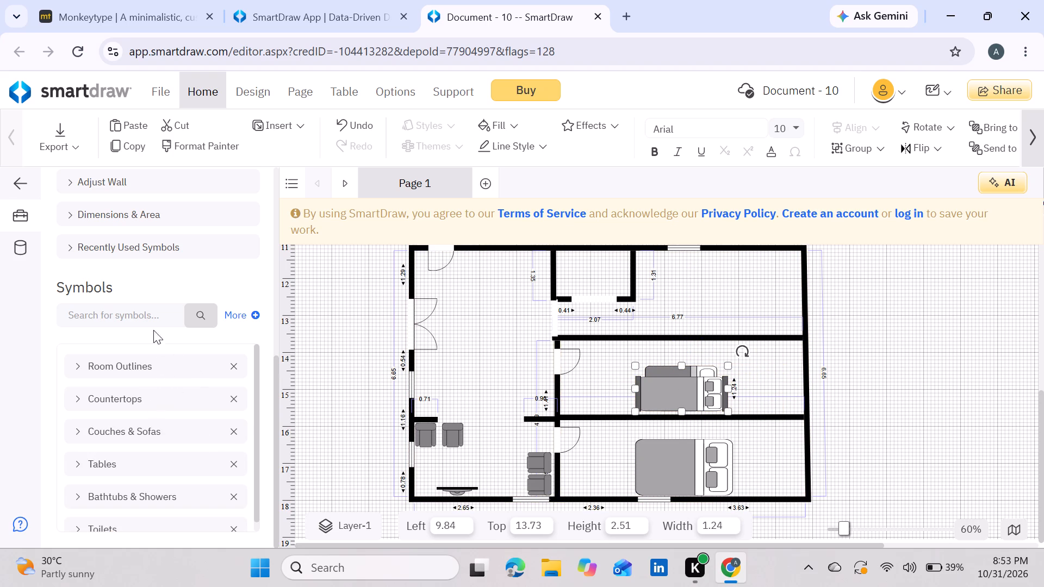
Search the symbols for wardrobe and place the Bedroom (Elevation) Wardrobe by the middle room's right wall, at about Left 12.83, Top 13.92.
{"action": "left_click", "coordinate": [115, 320]}
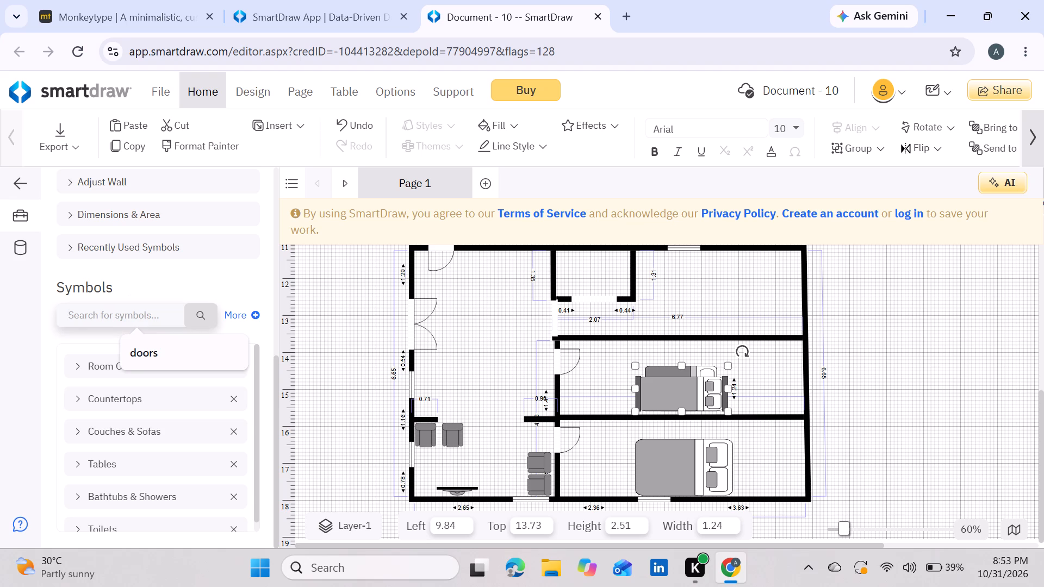
{"action": "type", "text": "war"}
{"action": "key", "text": "d"}
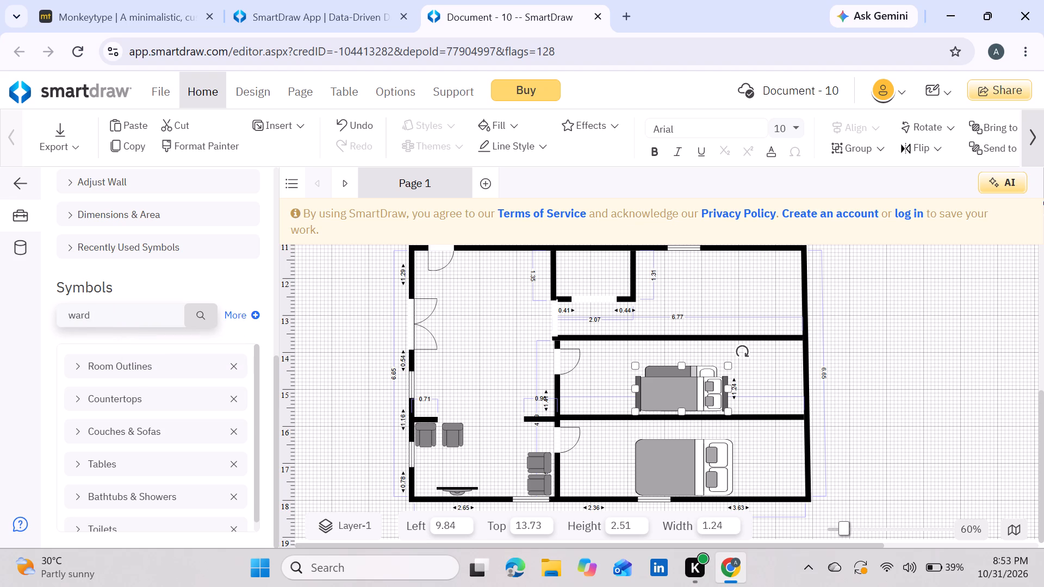
{"action": "type", "text": "robe"}
{"action": "key", "text": "Return"}
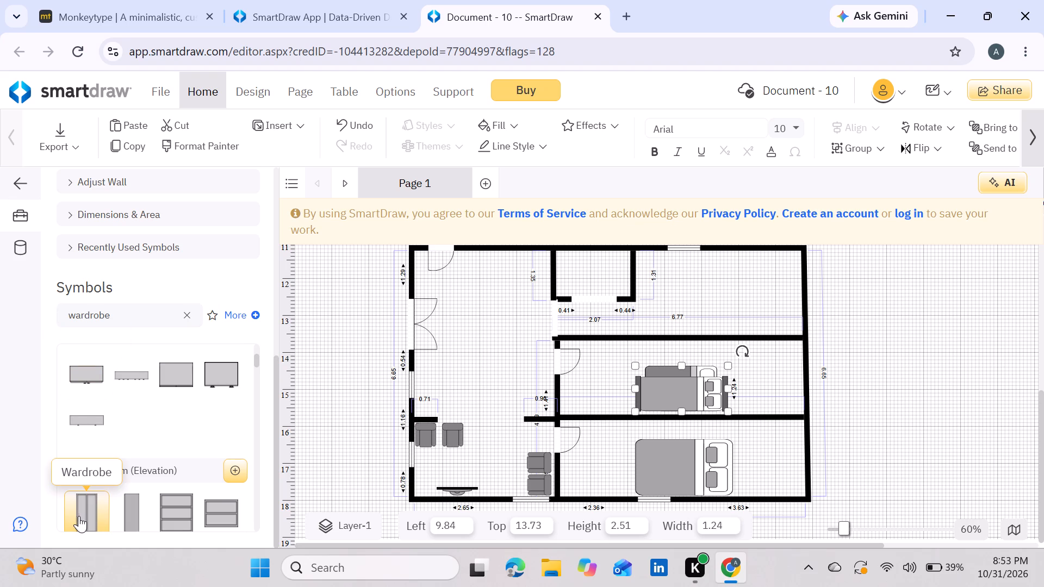
{"action": "left_click_drag", "start_coordinate": [79, 516], "coordinate": [499, 427]}
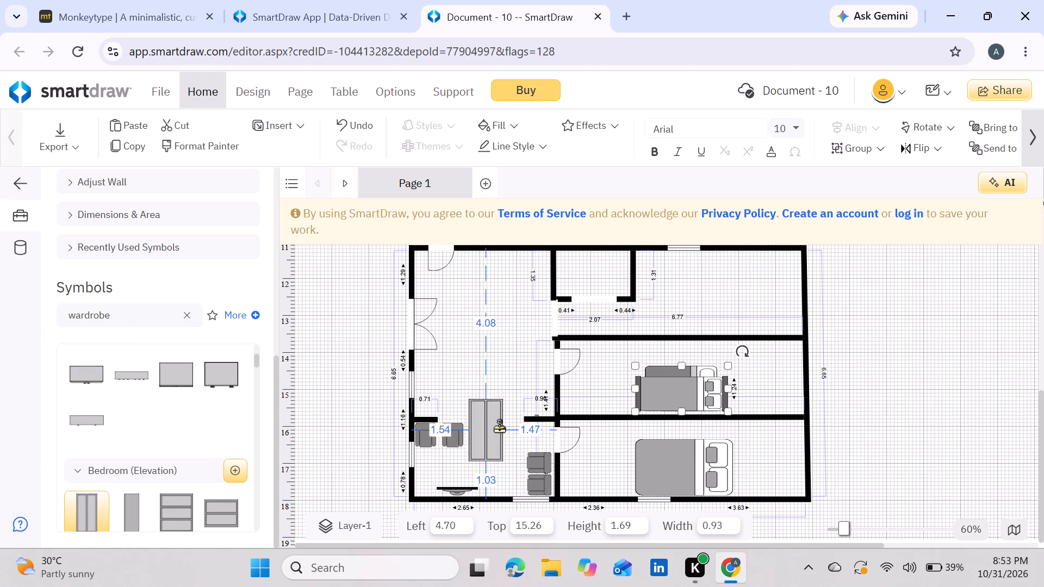
{"action": "left_click_drag", "start_coordinate": [499, 427], "coordinate": [806, 384]}
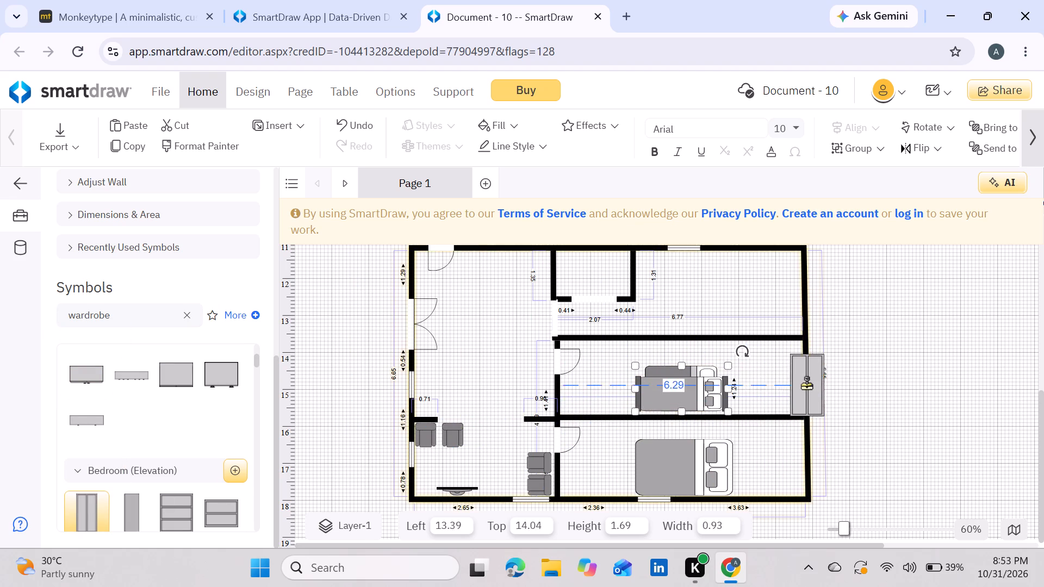
{"action": "left_click_drag", "start_coordinate": [806, 384], "coordinate": [786, 379]}
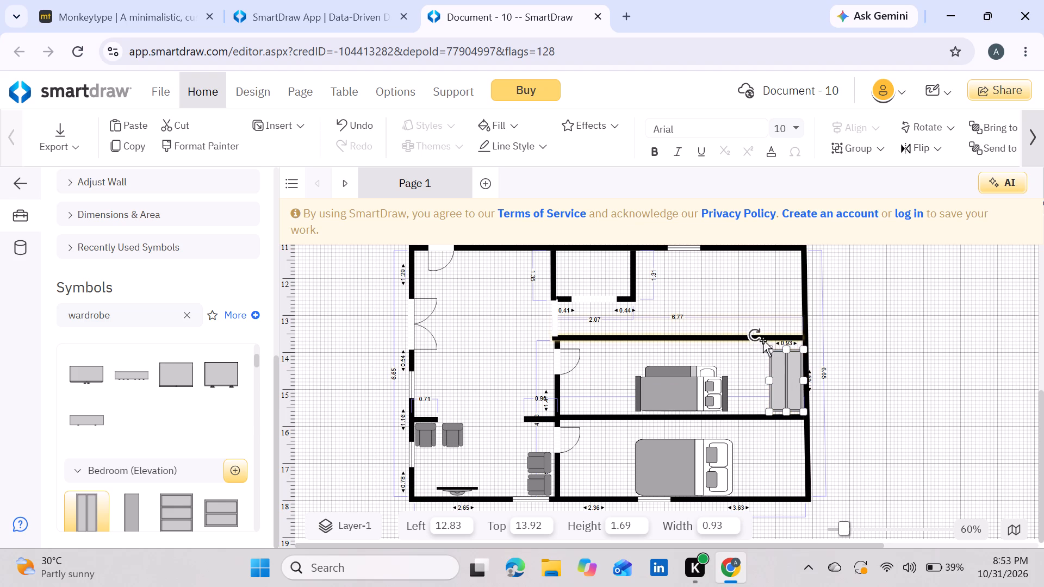
Resize the wardrobe in the middle right room to about 1.09 high and 1.08 wide.
{"action": "left_click_drag", "start_coordinate": [767, 347], "coordinate": [771, 361]}
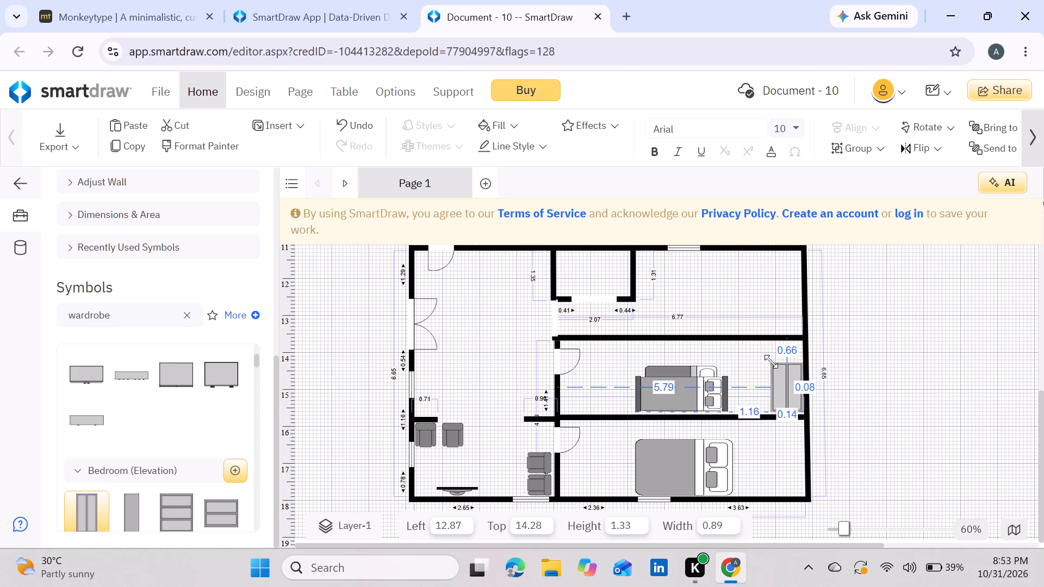
{"action": "left_click_drag", "start_coordinate": [771, 361], "coordinate": [763, 371]}
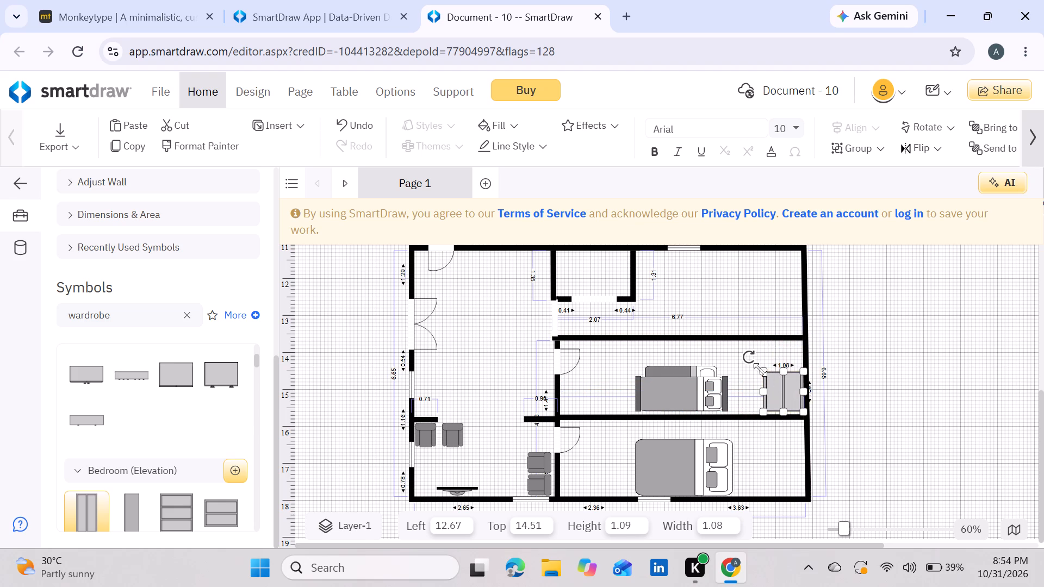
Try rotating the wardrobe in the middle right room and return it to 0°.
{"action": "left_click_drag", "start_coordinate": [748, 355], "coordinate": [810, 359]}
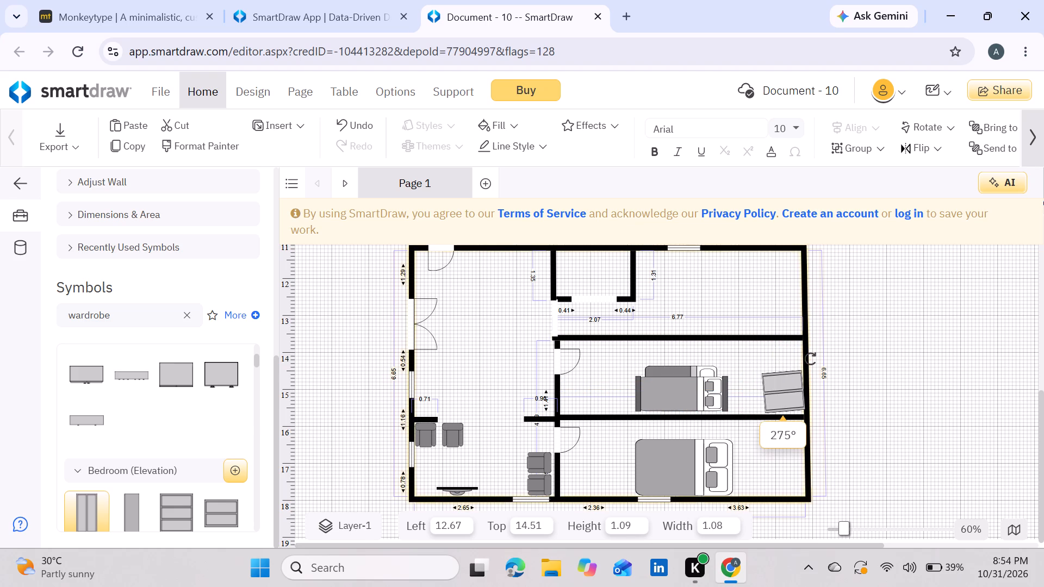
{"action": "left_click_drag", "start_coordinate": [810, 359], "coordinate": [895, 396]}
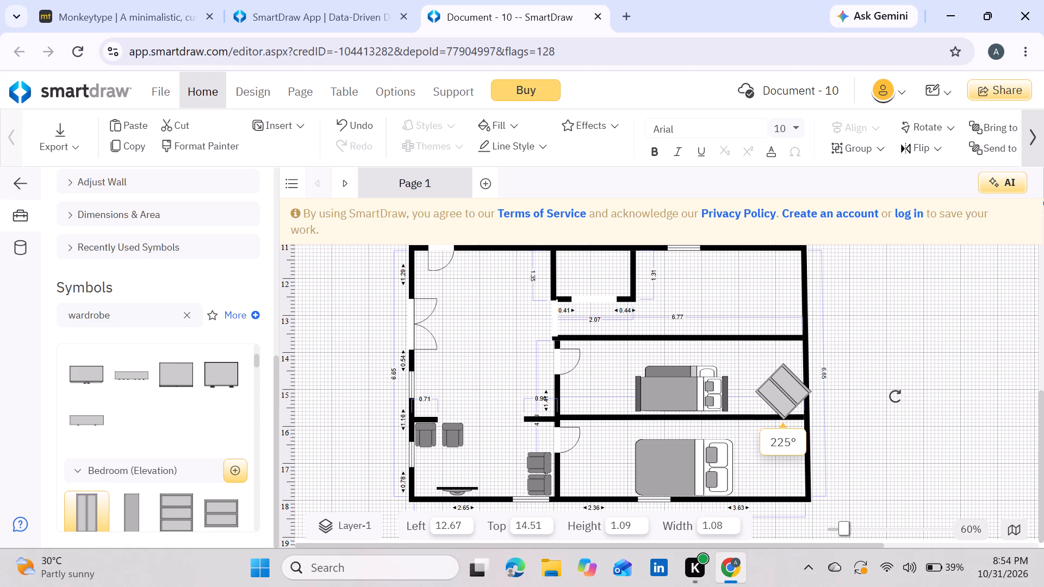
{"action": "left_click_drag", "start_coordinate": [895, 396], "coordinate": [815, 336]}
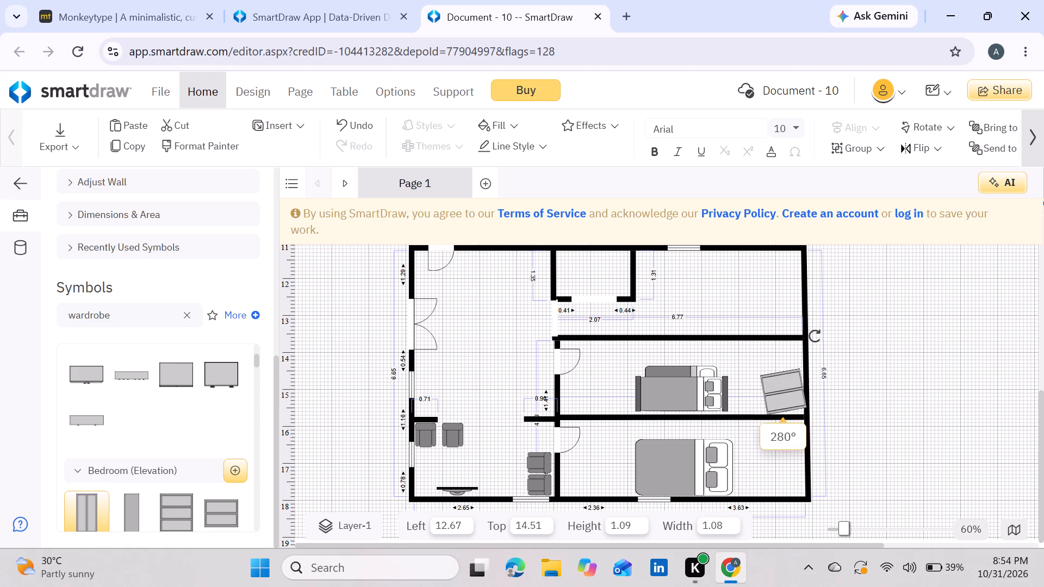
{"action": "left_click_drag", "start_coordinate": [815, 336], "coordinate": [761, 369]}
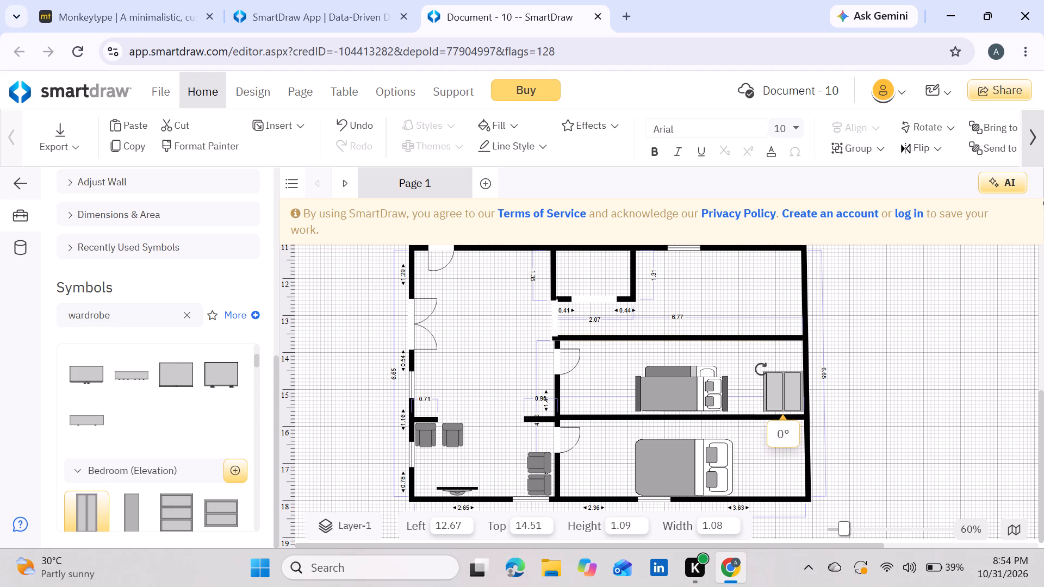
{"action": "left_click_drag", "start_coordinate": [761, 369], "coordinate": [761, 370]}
Shift the wardrobe slightly away from the right outer wall, to about Left 12.55, Top 14.51.
{"action": "left_click_drag", "start_coordinate": [792, 388], "coordinate": [787, 389]}
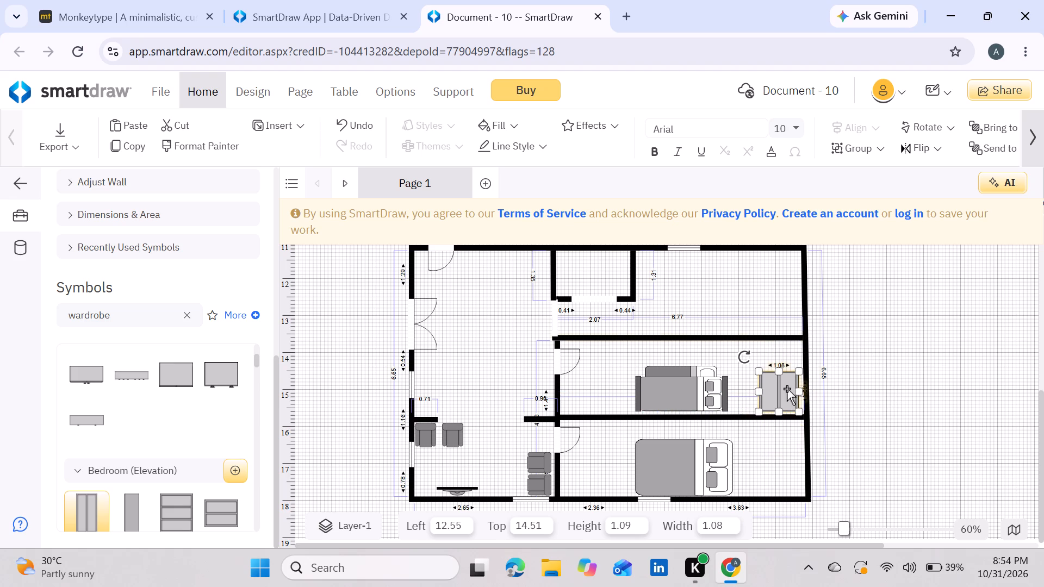
Duplicate the middle bedroom's wardrobe into the bottom bedroom, stretch it to about 1.38 high, and place it at about Left 12.55, Top 16.50.
{"action": "key", "text": "ctrl+d"}
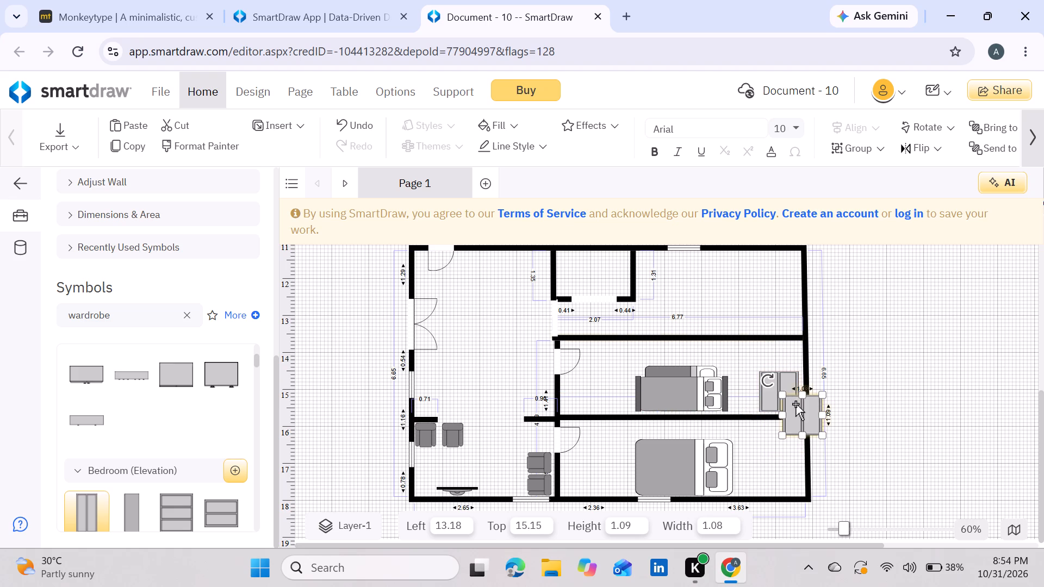
{"action": "left_click_drag", "start_coordinate": [797, 407], "coordinate": [769, 470]}
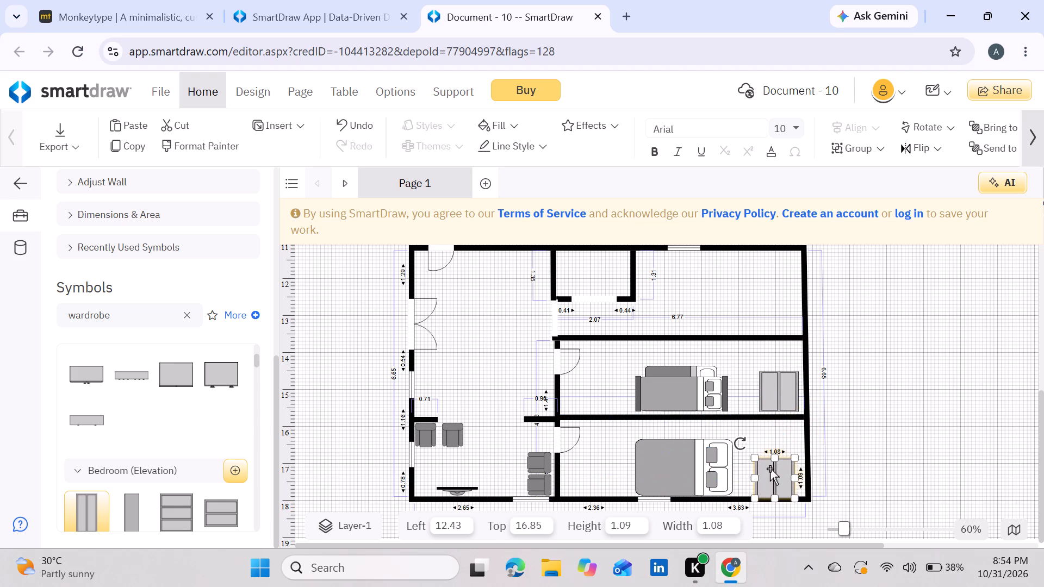
{"action": "left_click_drag", "start_coordinate": [774, 459], "coordinate": [774, 445]}
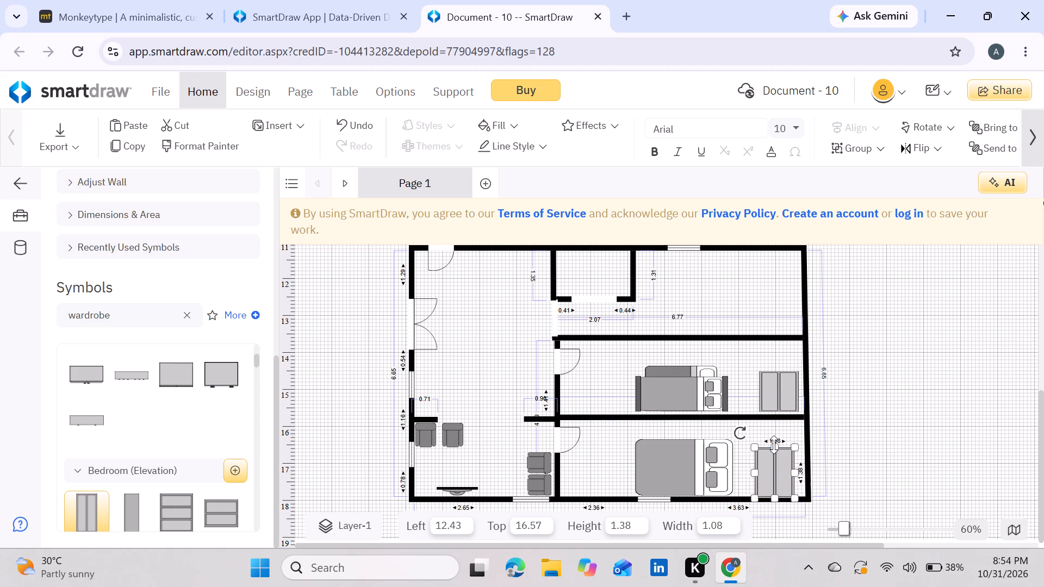
{"action": "left_click", "coordinate": [773, 477]}
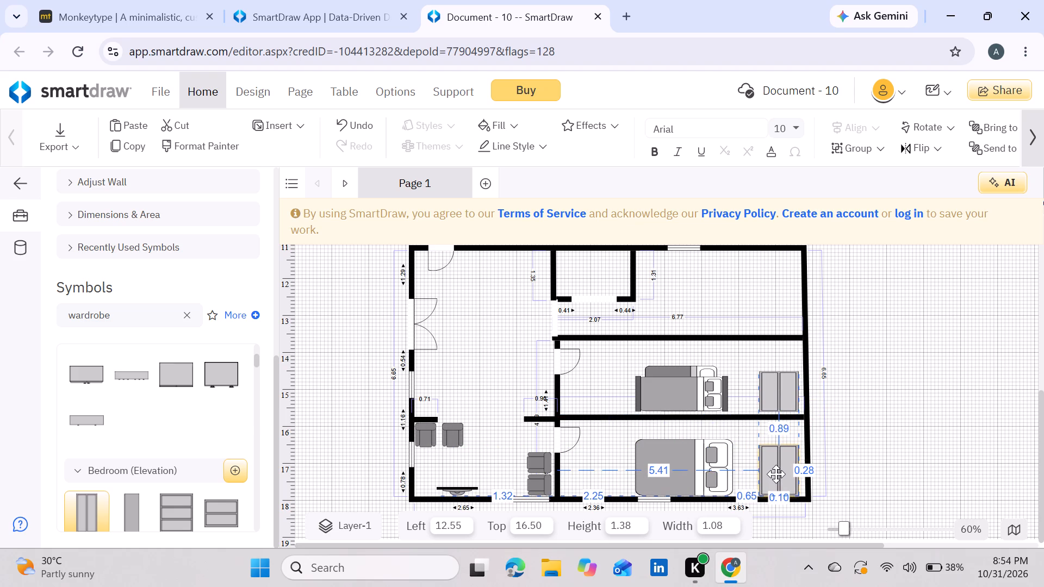
{"action": "left_click", "coordinate": [732, 358]}
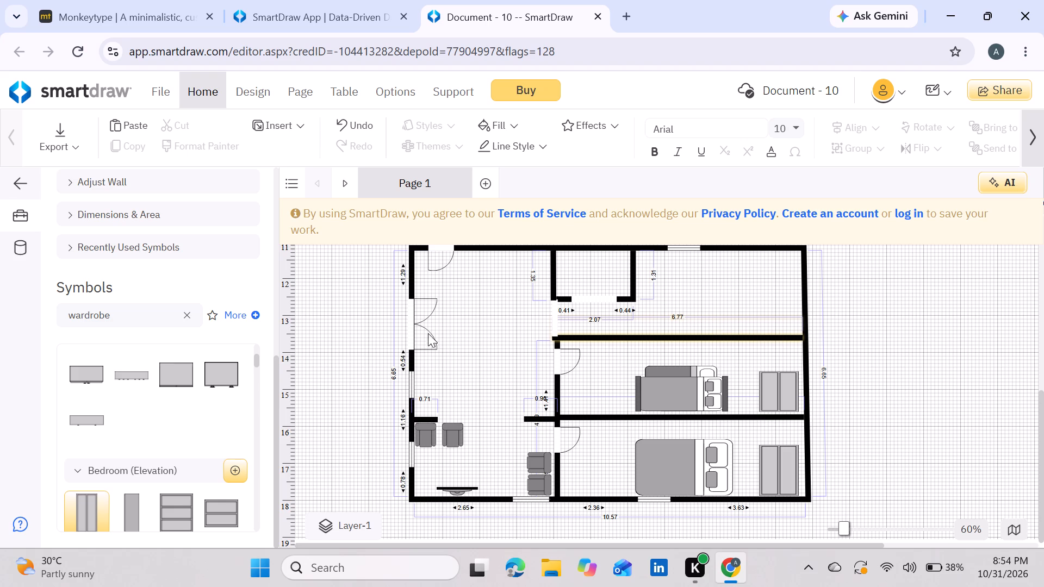
Search the symbols for kitchen and place Bottom-Freezer Refrigerator - 1 in the kitchen's upper-left corner, at about Left 9.20, Top 11.19.
{"action": "left_click", "coordinate": [185, 320]}
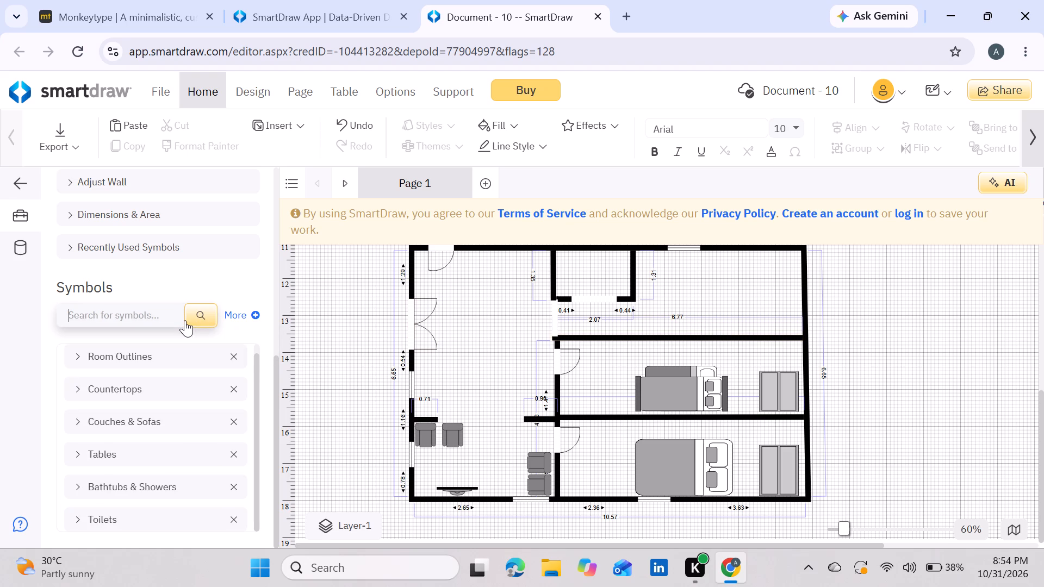
{"action": "type", "text": "kitchen"}
{"action": "key", "text": "Return"}
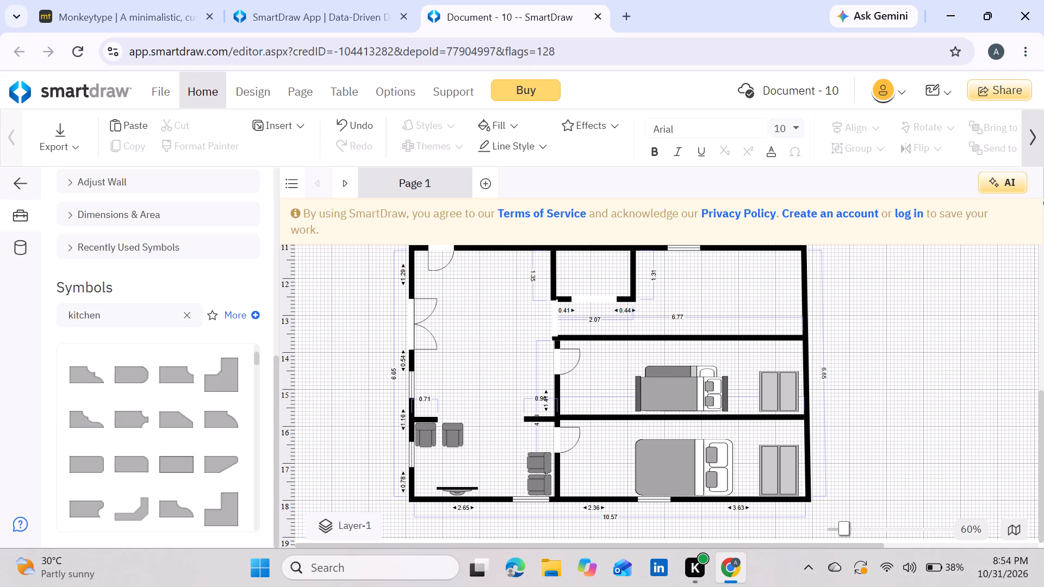
{"action": "scroll", "coordinate": [122, 393], "scroll_direction": "down", "scroll_amount": 2}
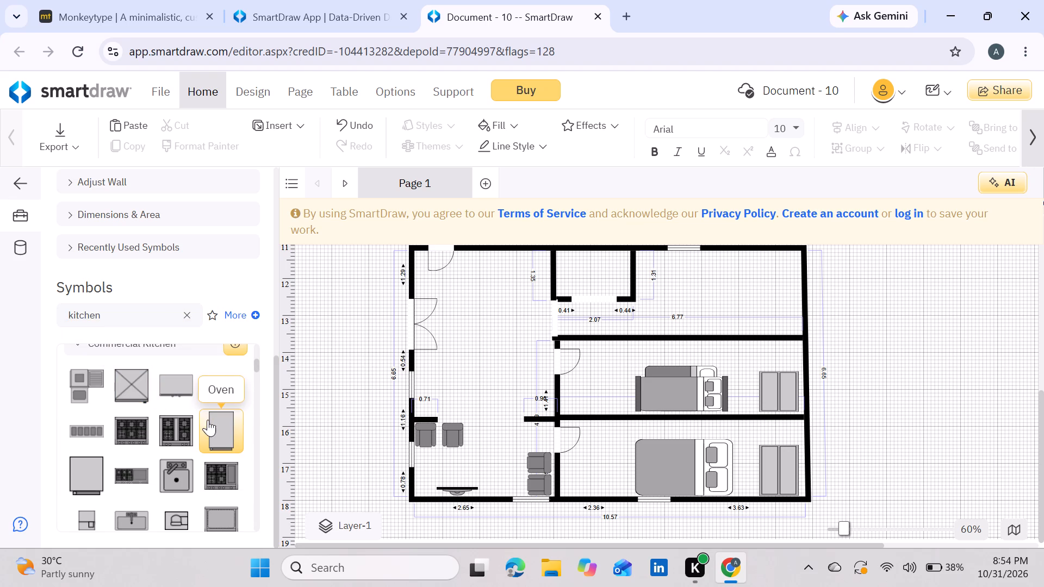
{"action": "scroll", "coordinate": [154, 459], "scroll_direction": "down", "scroll_amount": 1}
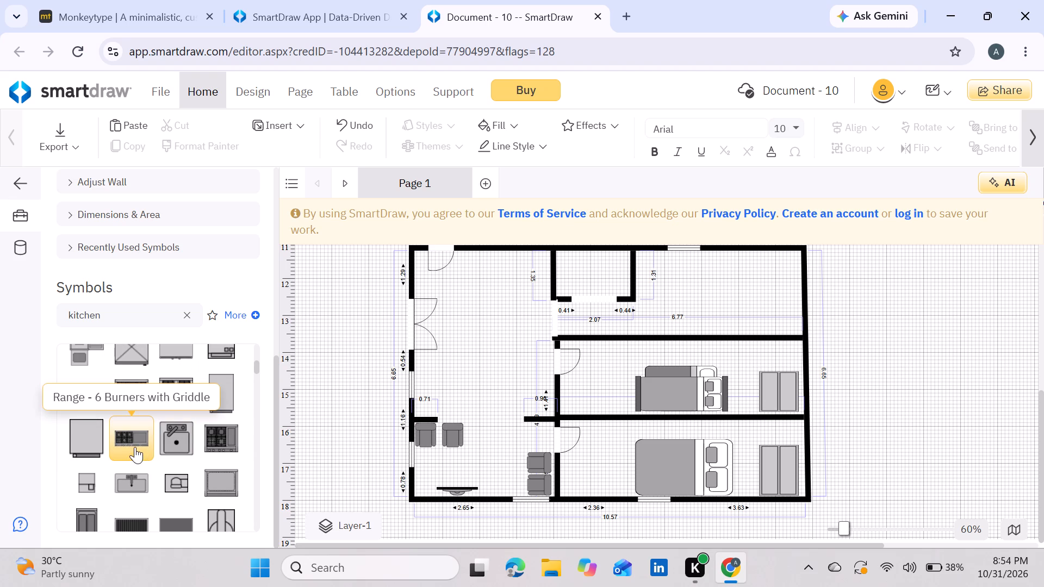
{"action": "scroll", "coordinate": [135, 446], "scroll_direction": "up", "scroll_amount": 1}
{"action": "scroll", "coordinate": [150, 454], "scroll_direction": "down", "scroll_amount": 1}
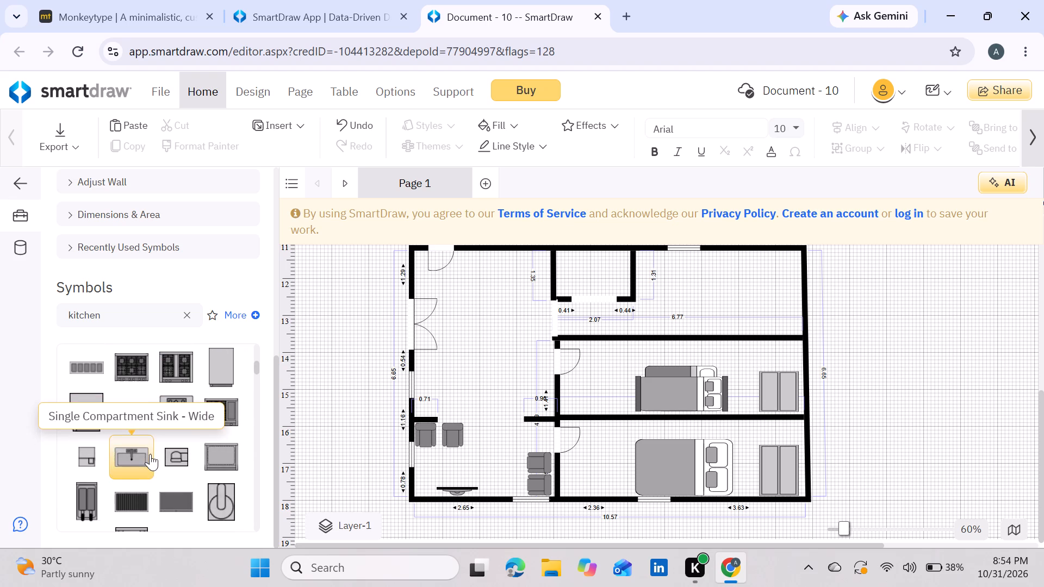
{"action": "scroll", "coordinate": [150, 454], "scroll_direction": "down", "scroll_amount": 1}
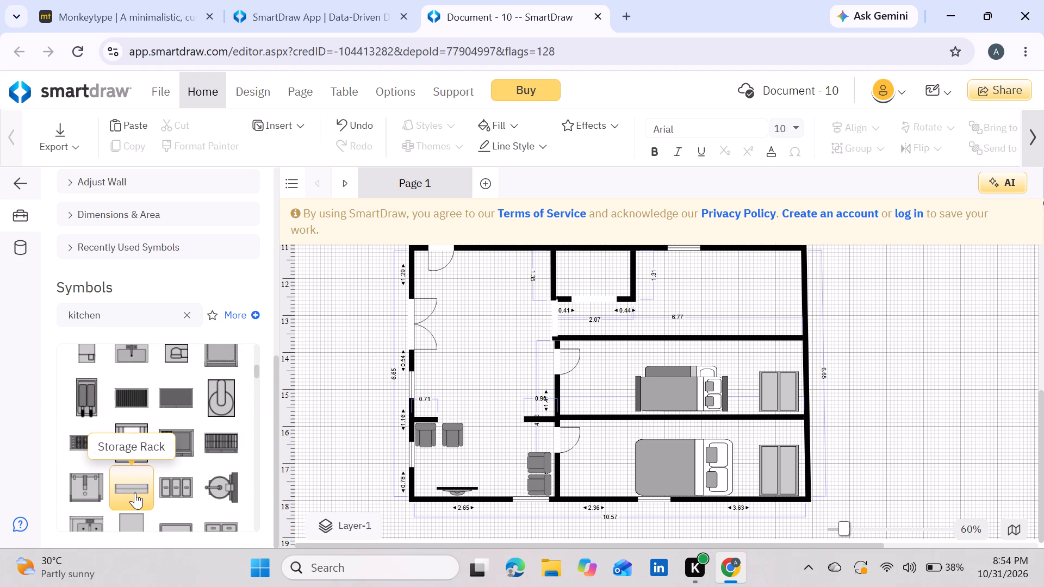
{"action": "scroll", "coordinate": [133, 494], "scroll_direction": "down", "scroll_amount": 1}
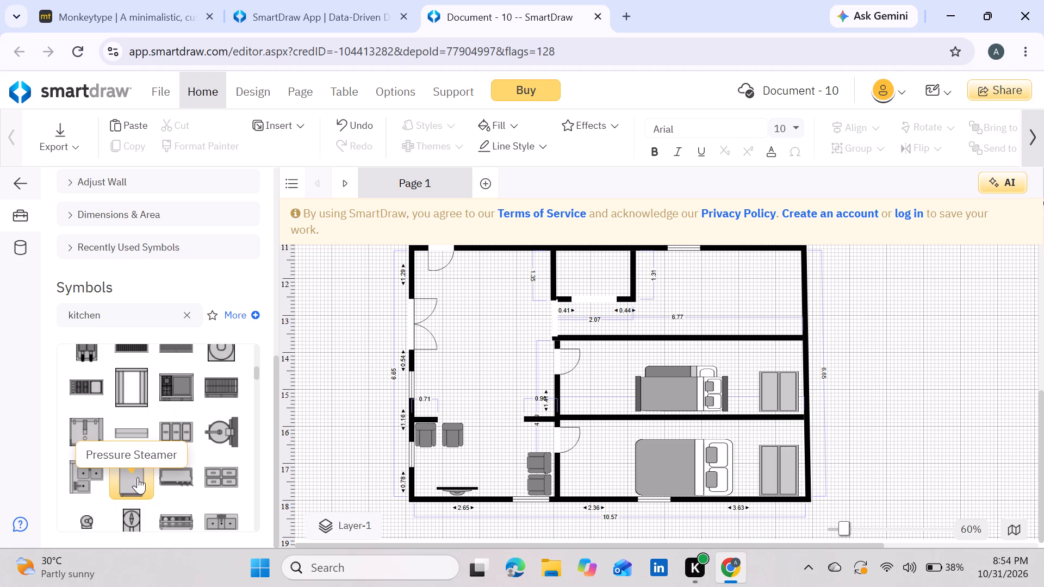
{"action": "scroll", "coordinate": [139, 475], "scroll_direction": "down", "scroll_amount": 1}
{"action": "scroll", "coordinate": [183, 441], "scroll_direction": "down", "scroll_amount": 1}
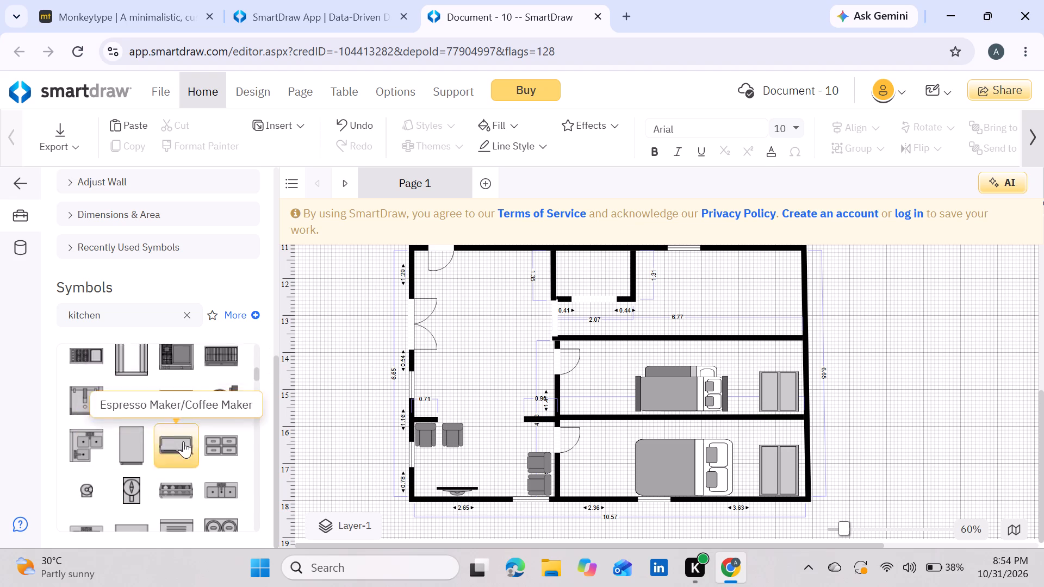
{"action": "scroll", "coordinate": [183, 441], "scroll_direction": "down", "scroll_amount": 1}
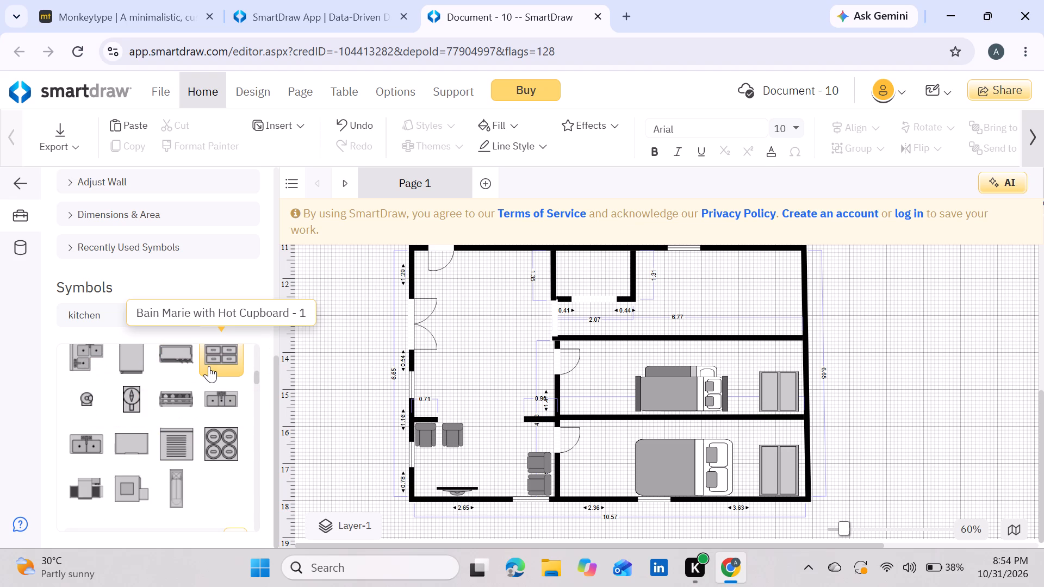
{"action": "scroll", "coordinate": [188, 391], "scroll_direction": "down", "scroll_amount": 1}
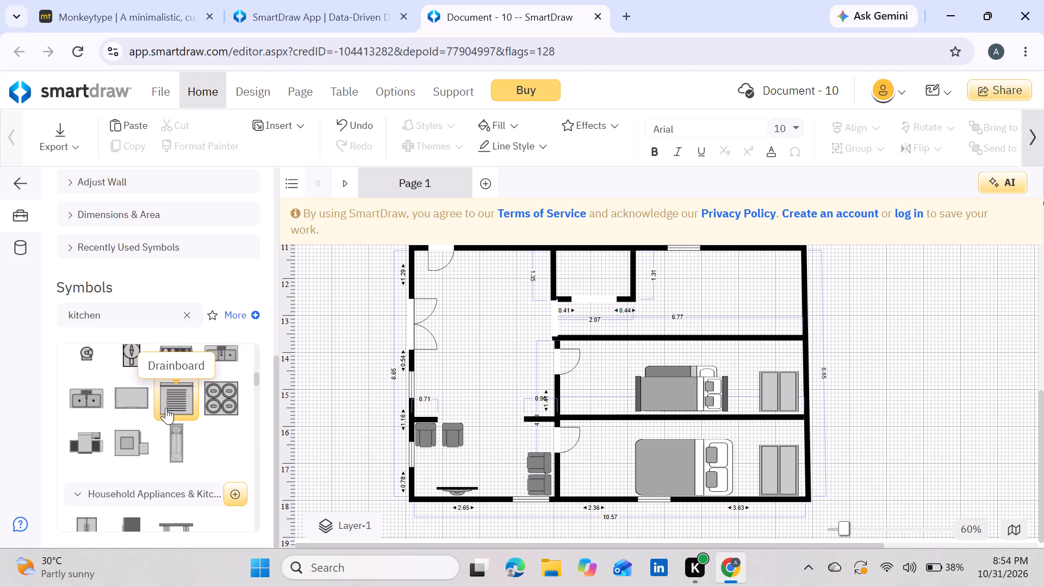
{"action": "scroll", "coordinate": [143, 436], "scroll_direction": "down", "scroll_amount": 1}
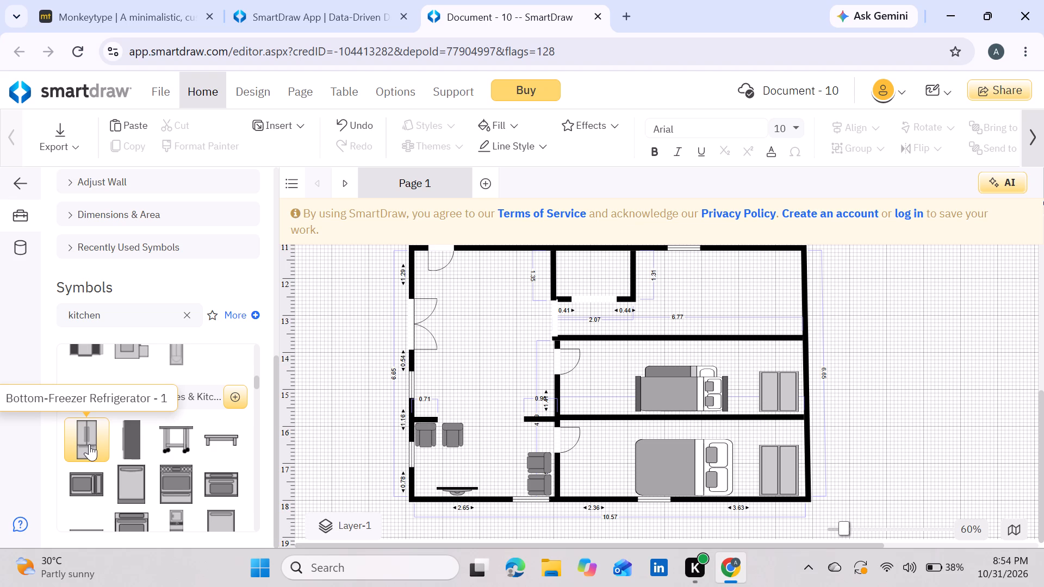
{"action": "left_click_drag", "start_coordinate": [89, 444], "coordinate": [469, 356]}
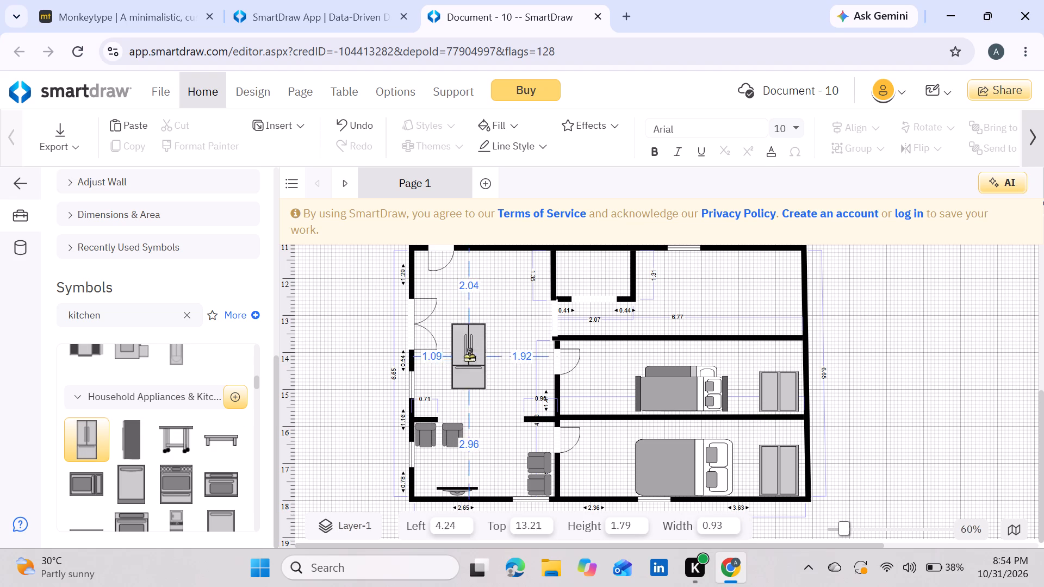
{"action": "left_click_drag", "start_coordinate": [469, 356], "coordinate": [650, 291]}
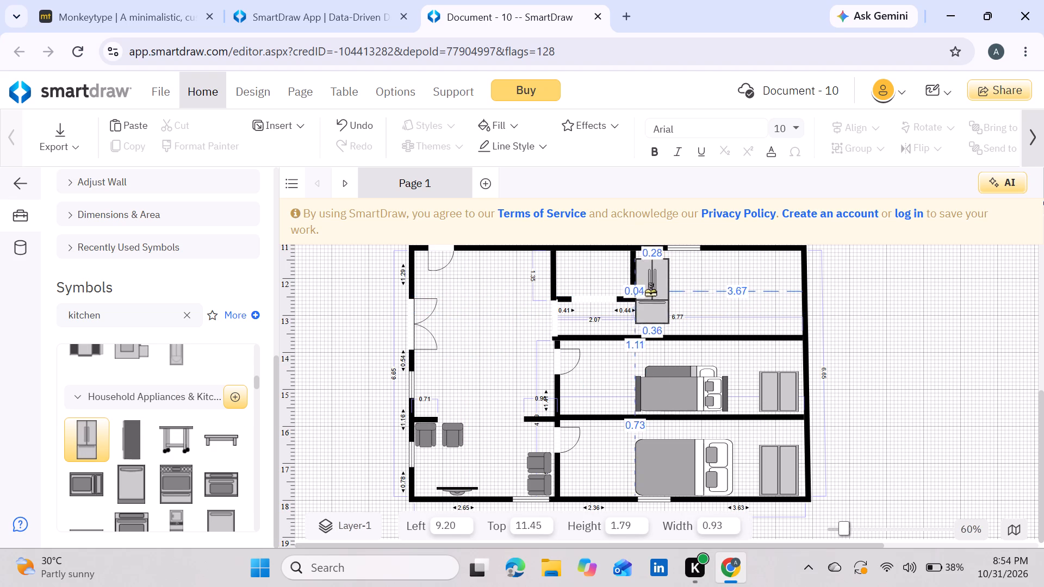
{"action": "left_click_drag", "start_coordinate": [650, 291], "coordinate": [650, 281]}
Resize the refrigerator to about 1.25 high and 0.75 wide.
{"action": "left_click_drag", "start_coordinate": [652, 314], "coordinate": [650, 296]}
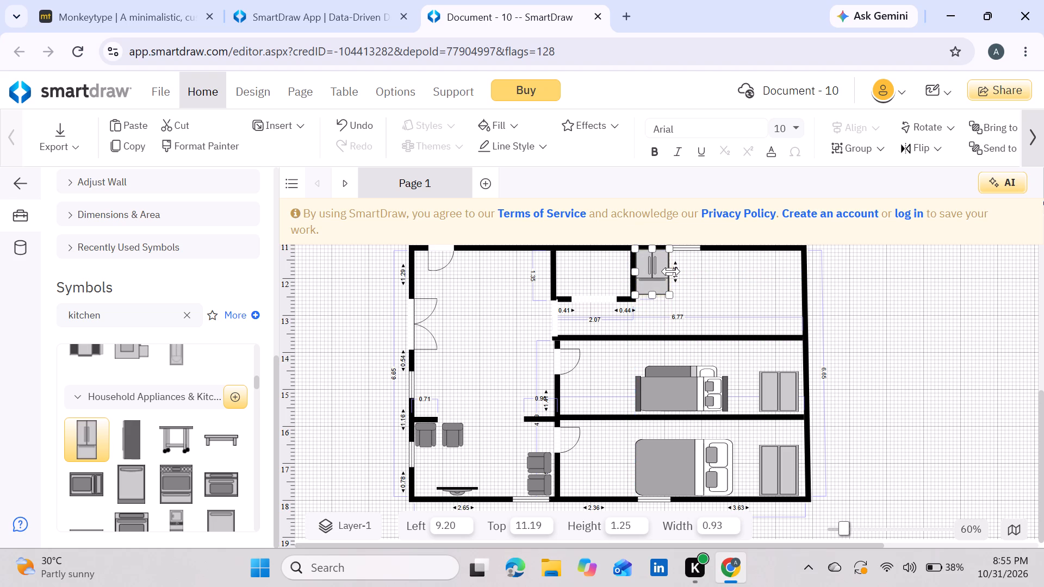
{"action": "left_click_drag", "start_coordinate": [671, 271], "coordinate": [662, 270]}
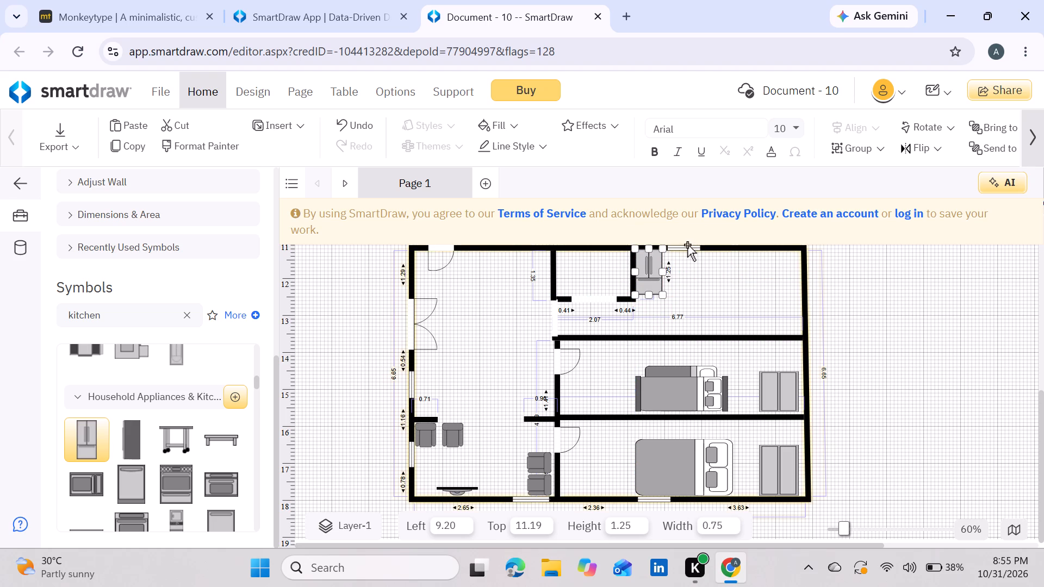
Slide the kitchen window along the upper outer wall, away from the refrigerator, to about Left 10.82.
{"action": "left_click_drag", "start_coordinate": [687, 245], "coordinate": [717, 244]}
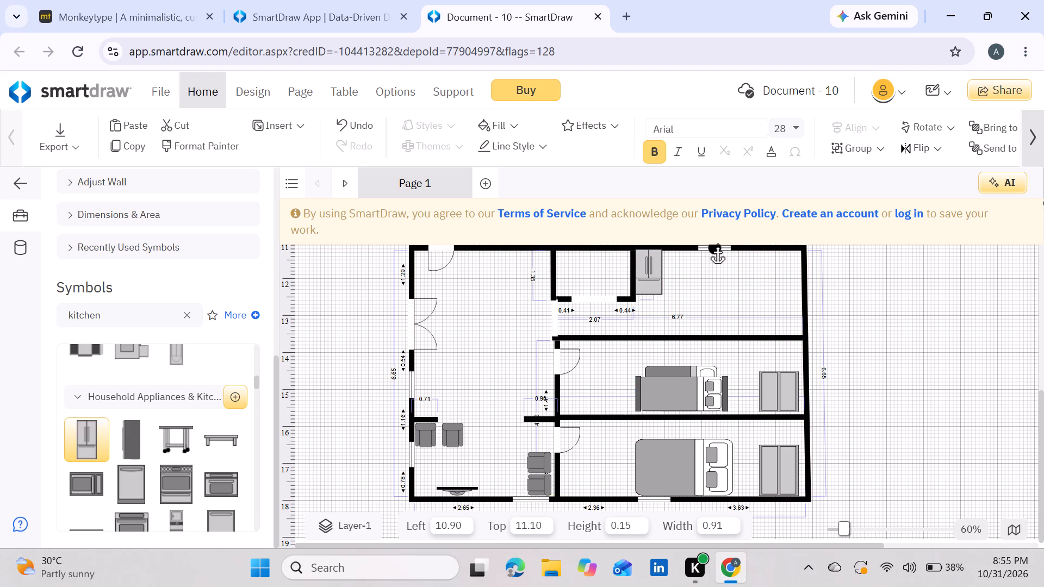
{"action": "left_click_drag", "start_coordinate": [717, 244], "coordinate": [715, 242]}
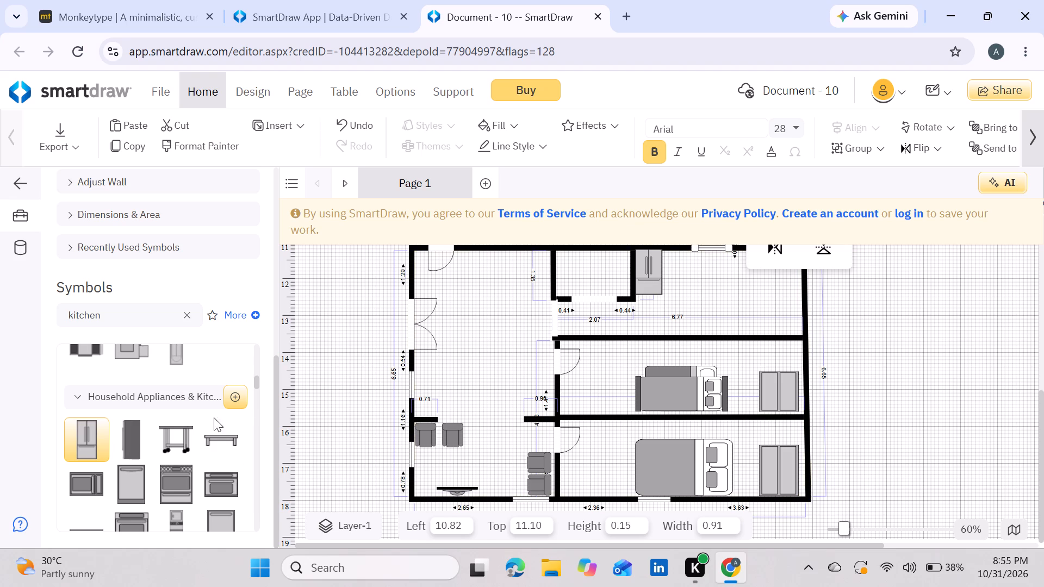
Place the Kitchen Sink 30" symbol against the kitchen's upper wall beside the refrigerator, at about Left 10.05, Top 11.19.
{"action": "scroll", "coordinate": [209, 423], "scroll_direction": "down", "scroll_amount": 5}
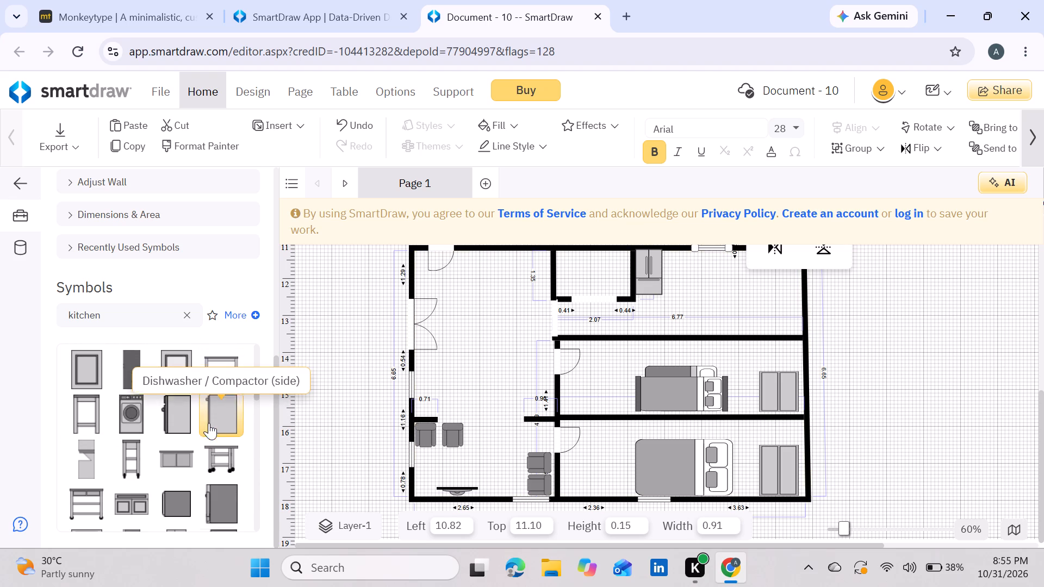
{"action": "scroll", "coordinate": [209, 423], "scroll_direction": "down", "scroll_amount": 2}
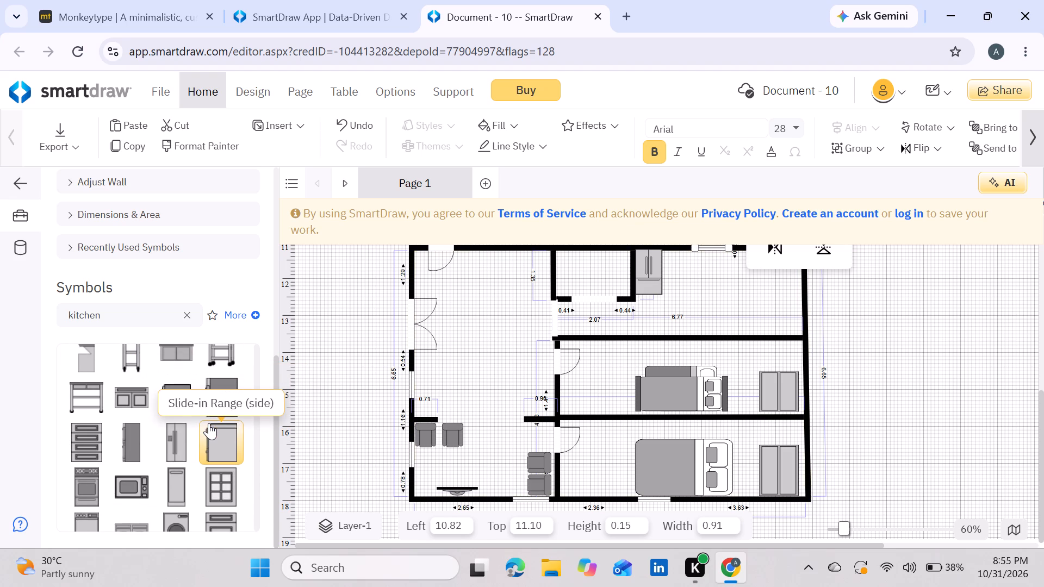
{"action": "scroll", "coordinate": [86, 435], "scroll_direction": "up", "scroll_amount": 1}
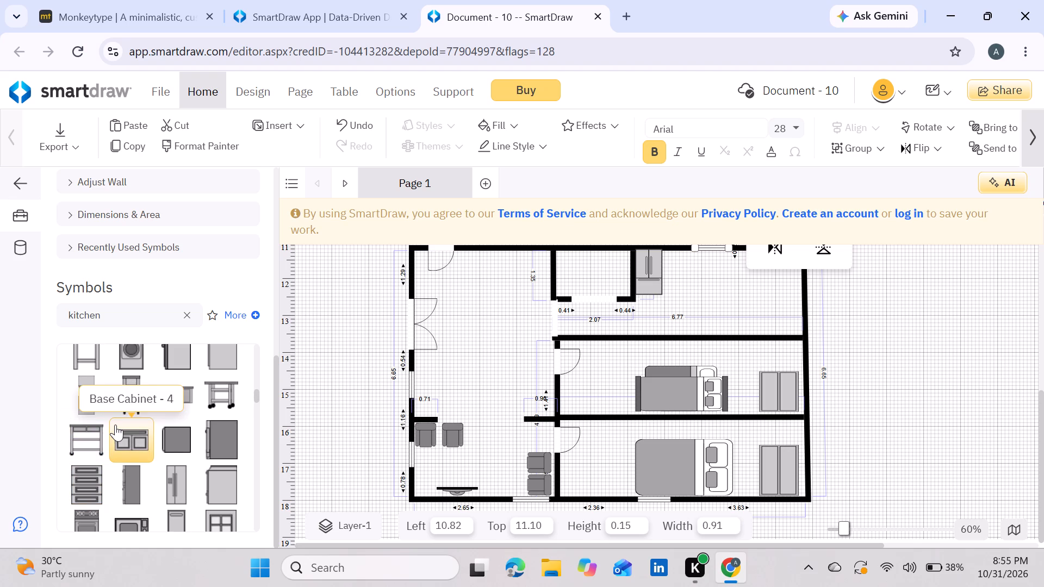
{"action": "scroll", "coordinate": [87, 424], "scroll_direction": "up", "scroll_amount": 1}
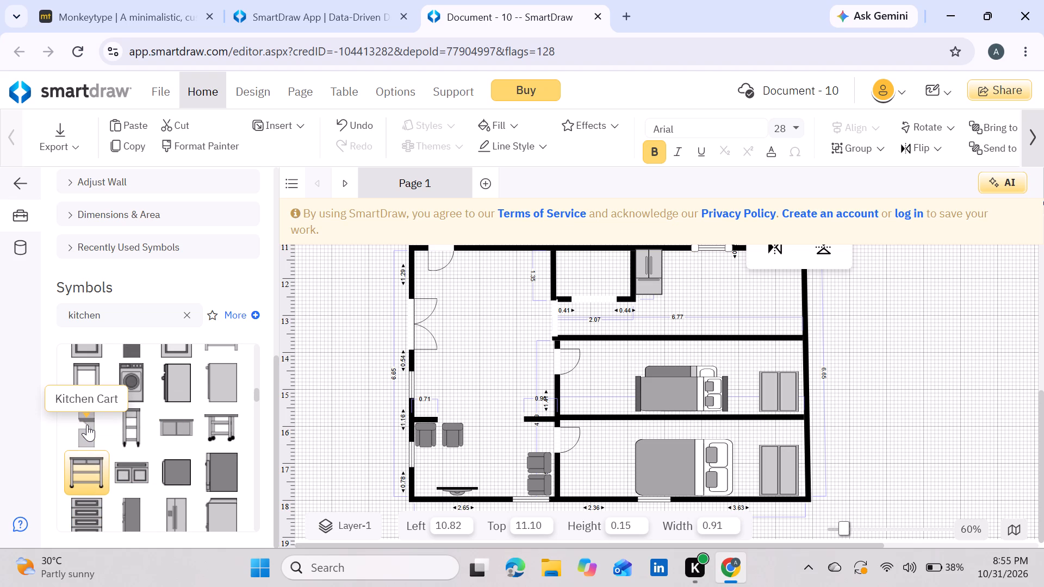
{"action": "scroll", "coordinate": [87, 424], "scroll_direction": "down", "scroll_amount": 3}
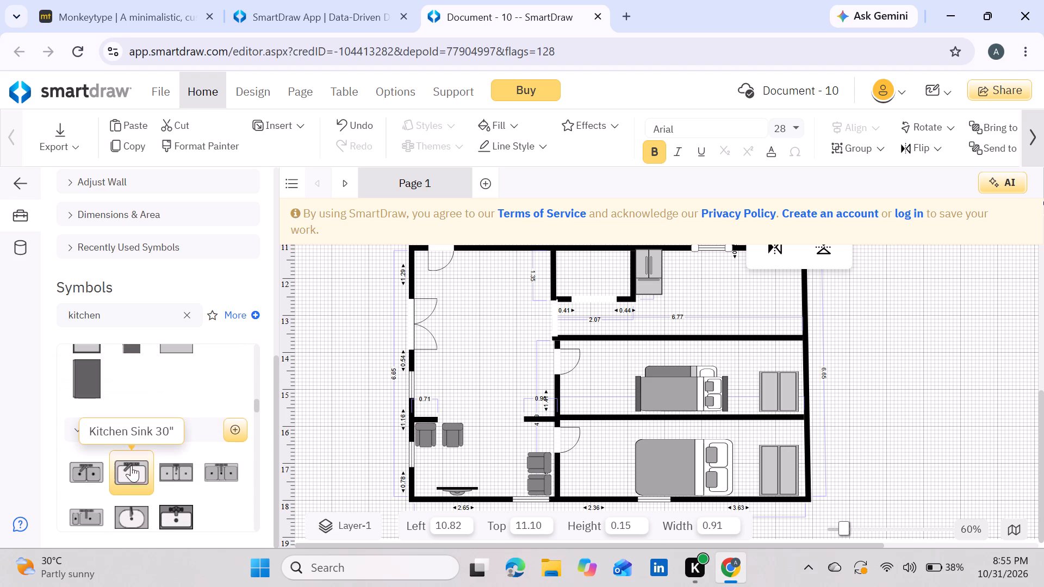
{"action": "left_click_drag", "start_coordinate": [137, 476], "coordinate": [604, 374]}
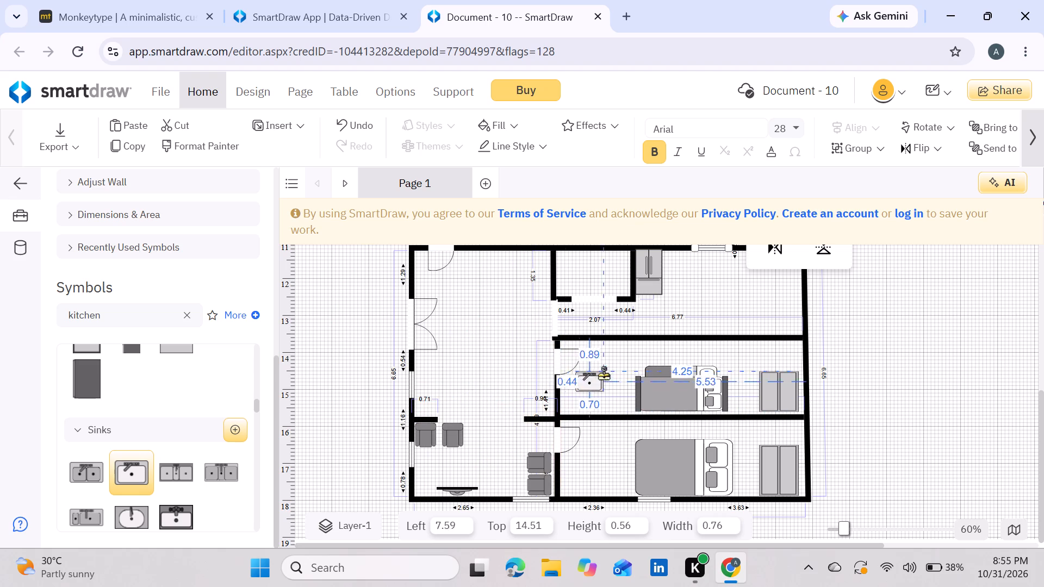
{"action": "left_click_drag", "start_coordinate": [604, 374], "coordinate": [678, 260]}
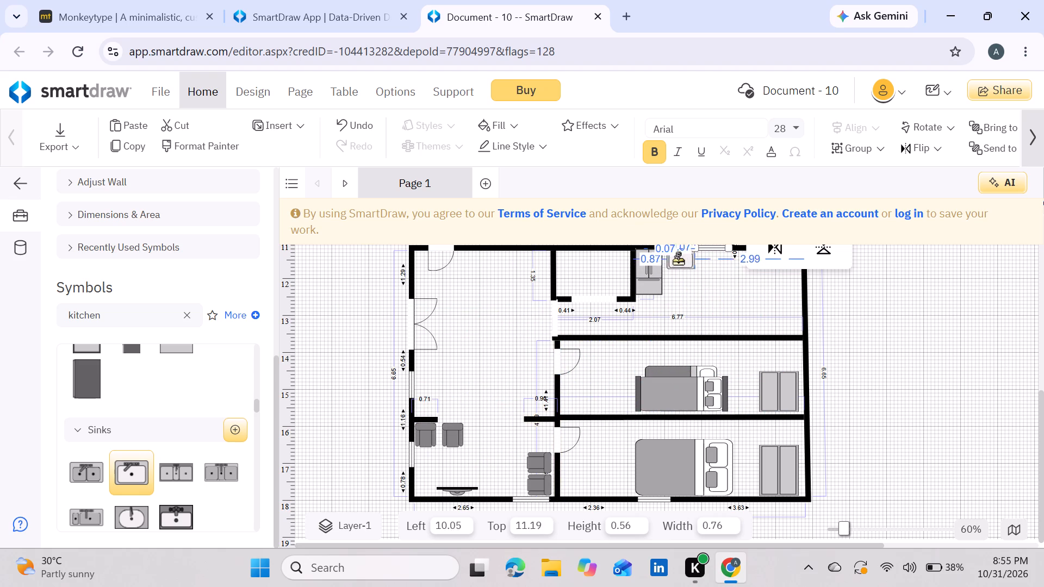
{"action": "left_click_drag", "start_coordinate": [678, 260], "coordinate": [679, 259]}
{"action": "left_click_drag", "start_coordinate": [679, 259], "coordinate": [679, 260]}
{"action": "left_click", "coordinate": [707, 310]}
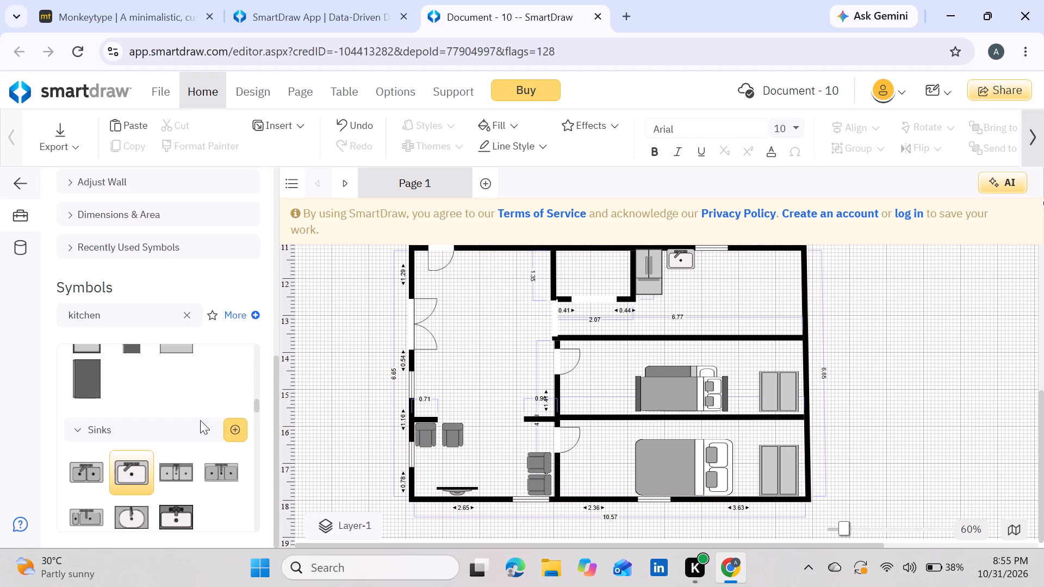
Replace the kitchen symbol search with a search for gas stove.
{"action": "scroll", "coordinate": [200, 420], "scroll_direction": "up", "scroll_amount": 3}
{"action": "scroll", "coordinate": [148, 428], "scroll_direction": "down", "scroll_amount": 1}
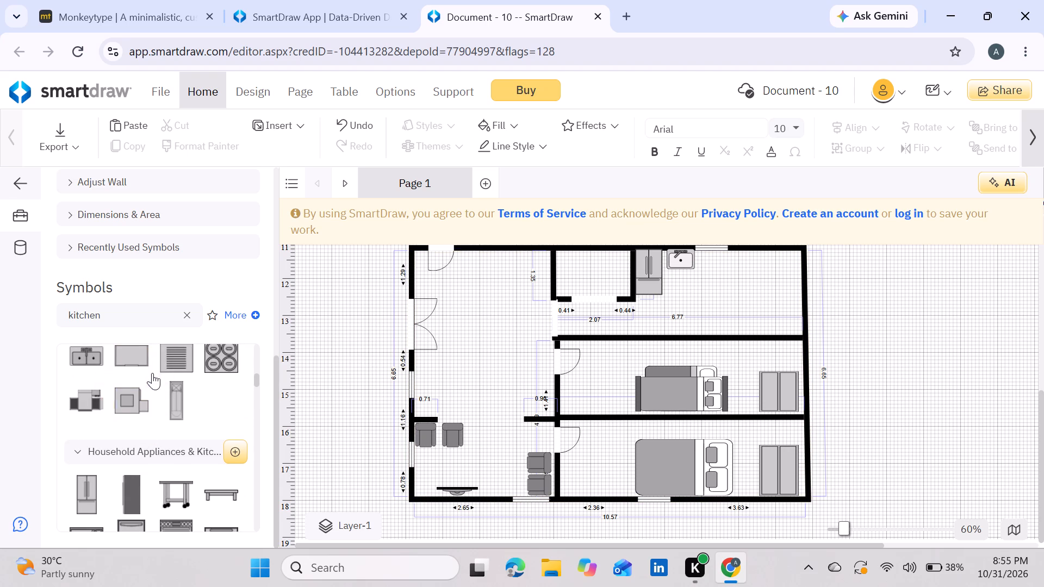
{"action": "left_click", "coordinate": [187, 319]}
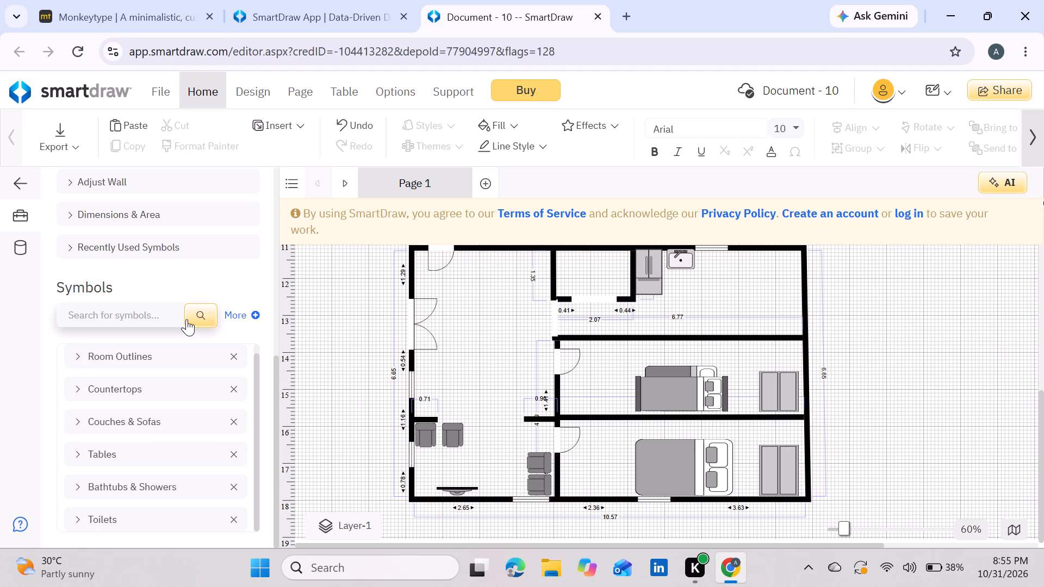
{"action": "type", "text": "gas"}
{"action": "key", "text": "space"}
{"action": "type", "text": "stove"}
{"action": "key", "text": "Return"}
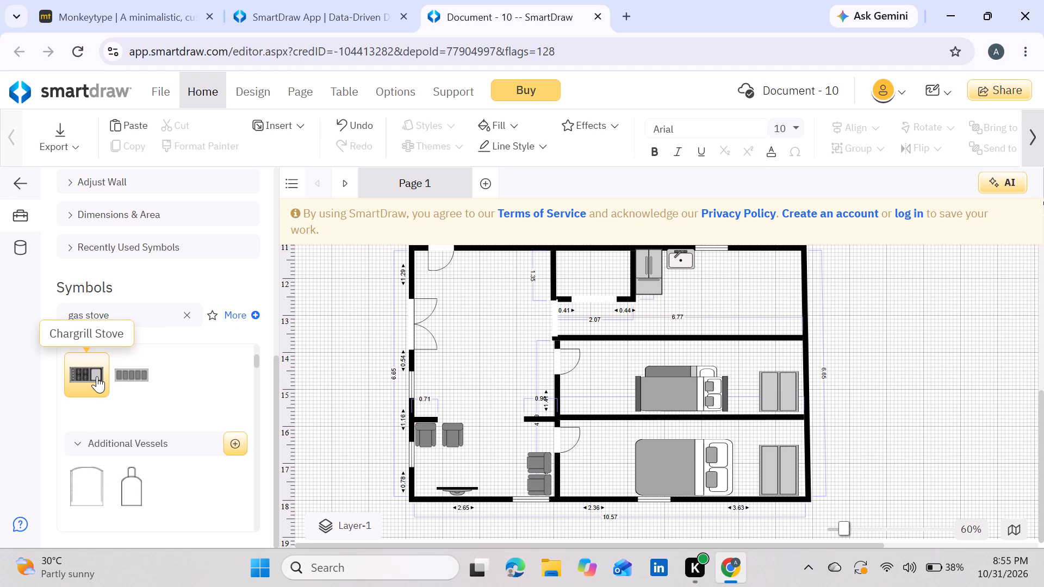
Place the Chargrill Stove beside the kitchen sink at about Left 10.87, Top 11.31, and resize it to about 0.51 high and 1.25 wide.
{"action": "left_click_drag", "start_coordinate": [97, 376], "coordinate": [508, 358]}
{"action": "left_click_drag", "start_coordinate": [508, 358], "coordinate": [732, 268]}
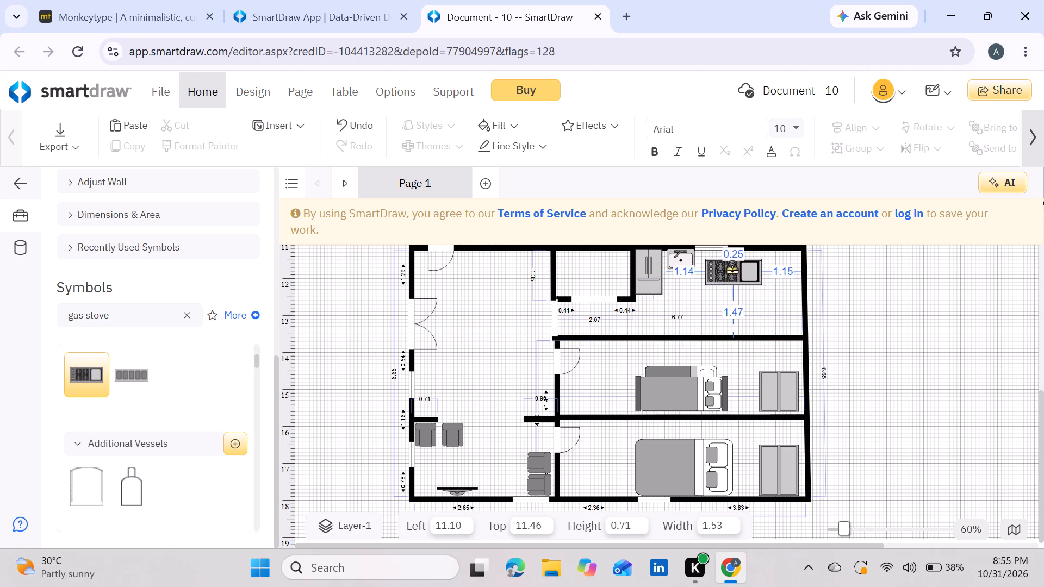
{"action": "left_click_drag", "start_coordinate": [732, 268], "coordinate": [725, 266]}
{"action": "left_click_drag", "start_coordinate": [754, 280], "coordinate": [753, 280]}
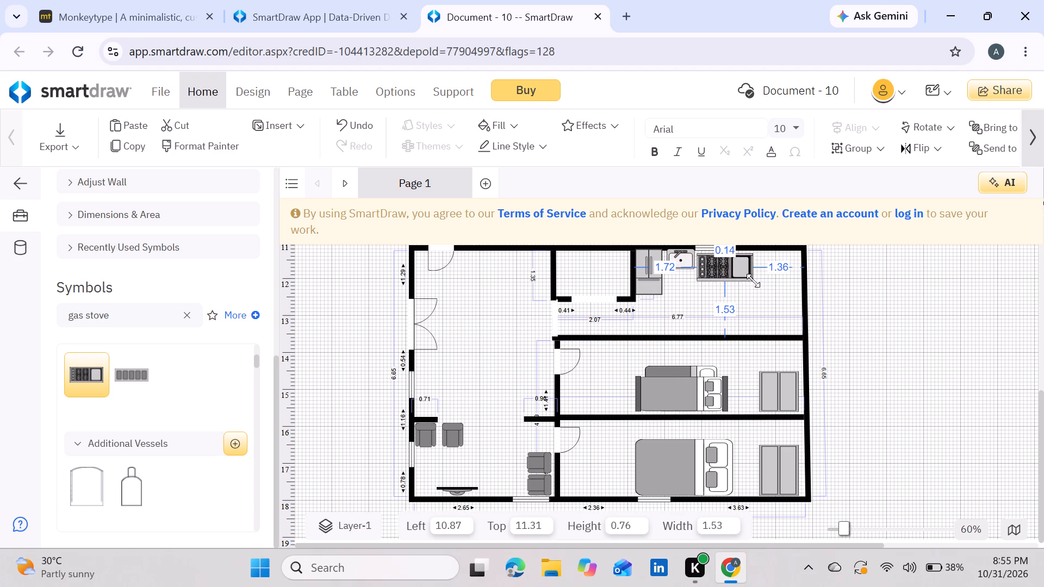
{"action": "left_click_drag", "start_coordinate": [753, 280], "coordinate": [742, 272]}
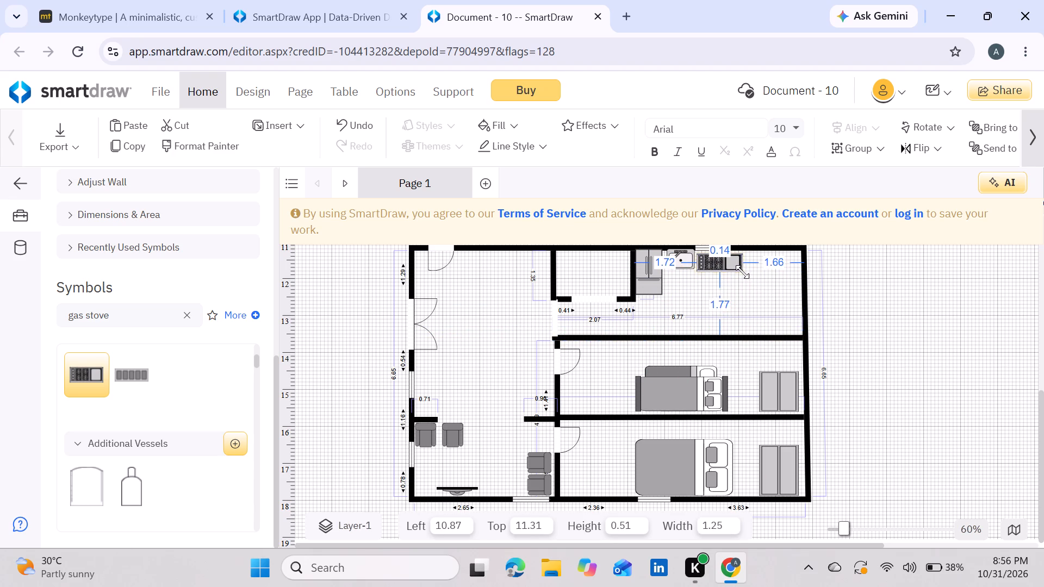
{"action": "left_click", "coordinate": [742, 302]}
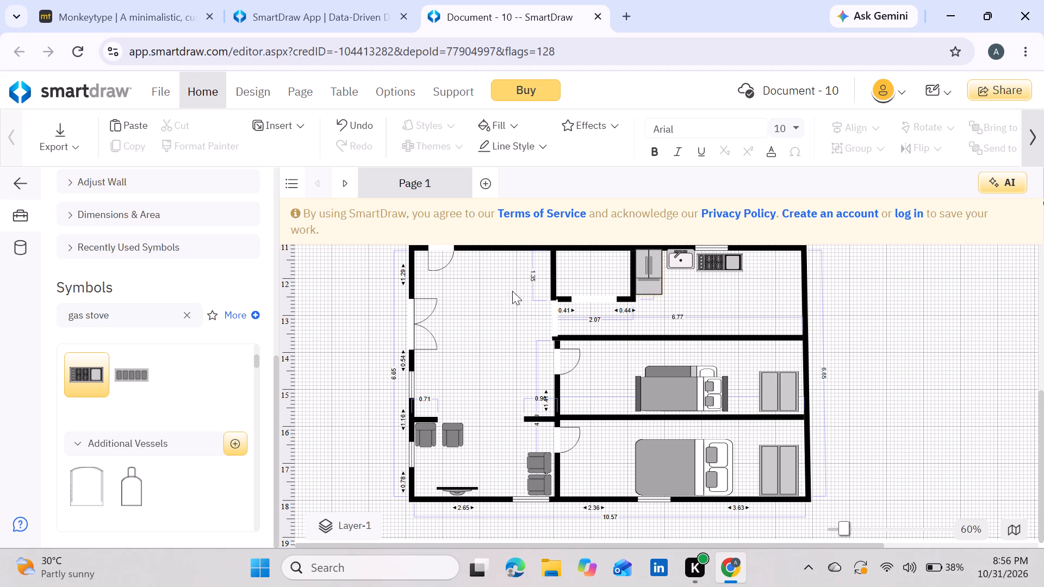
Find the 42" Gas Range among the Appliances symbols and place it in the kitchen at about Left 11.05, Top 12.45.
{"action": "scroll", "coordinate": [159, 420], "scroll_direction": "down", "scroll_amount": 1}
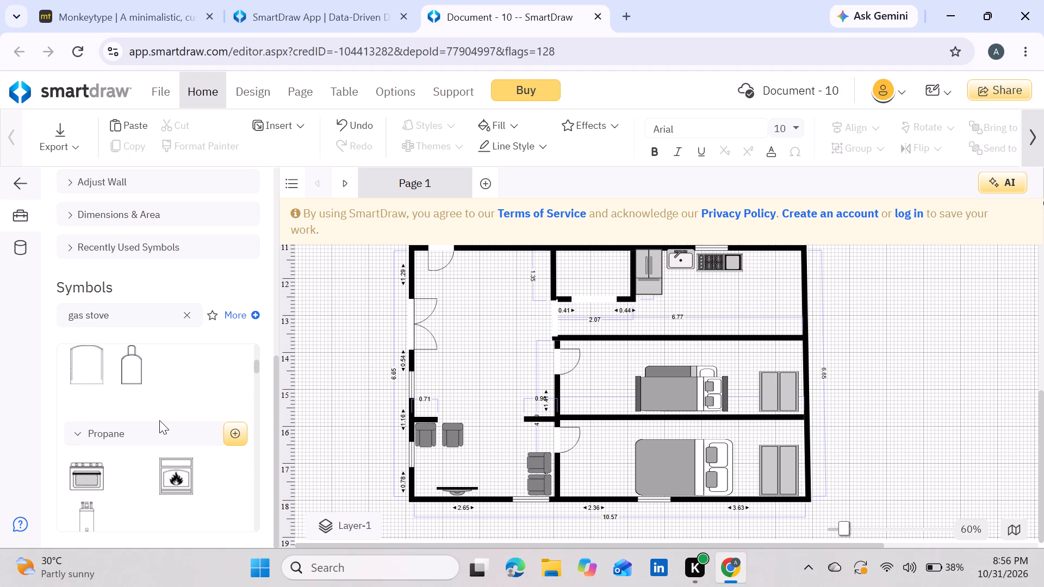
{"action": "scroll", "coordinate": [159, 420], "scroll_direction": "down", "scroll_amount": 1}
{"action": "scroll", "coordinate": [113, 446], "scroll_direction": "down", "scroll_amount": 1}
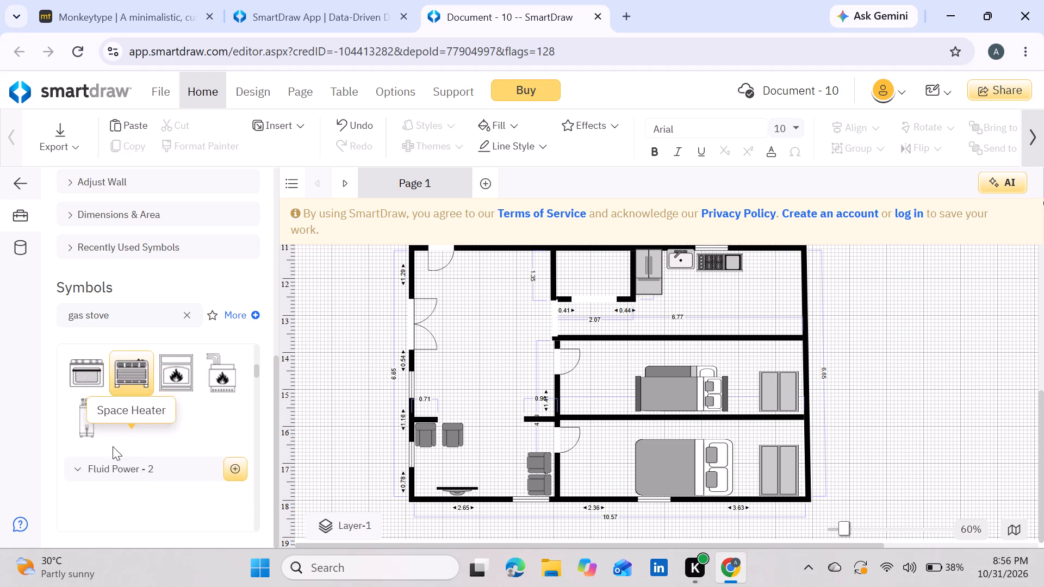
{"action": "scroll", "coordinate": [113, 446], "scroll_direction": "down", "scroll_amount": 2}
{"action": "scroll", "coordinate": [113, 446], "scroll_direction": "up", "scroll_amount": 1}
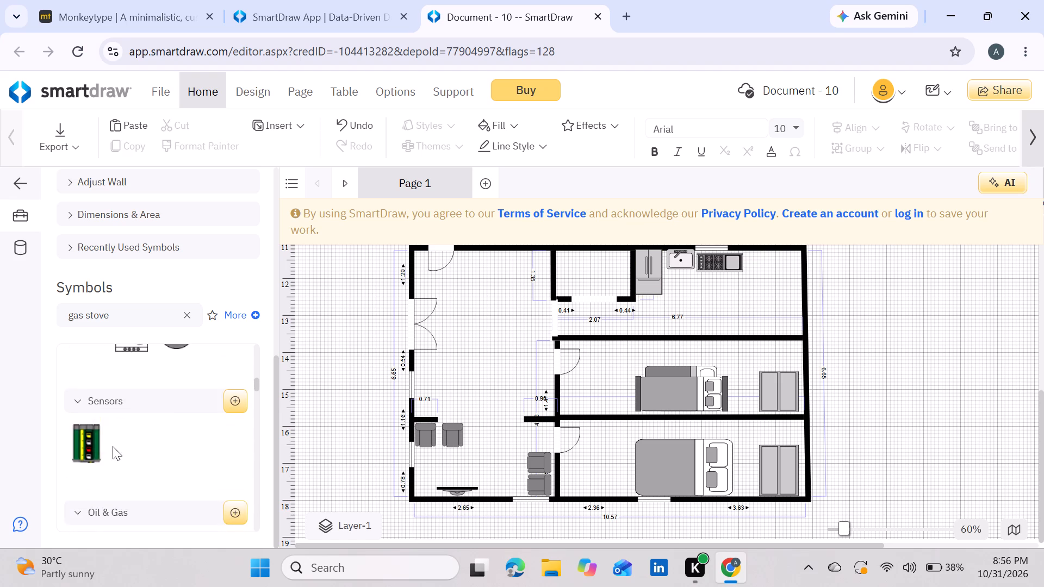
{"action": "scroll", "coordinate": [113, 446], "scroll_direction": "up", "scroll_amount": 1}
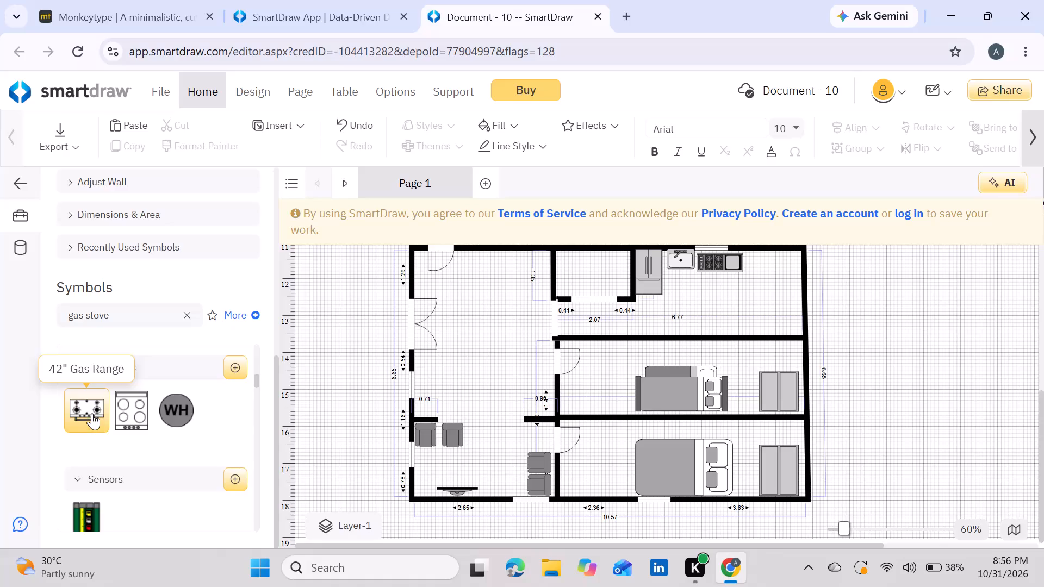
{"action": "left_click_drag", "start_coordinate": [92, 413], "coordinate": [660, 352]}
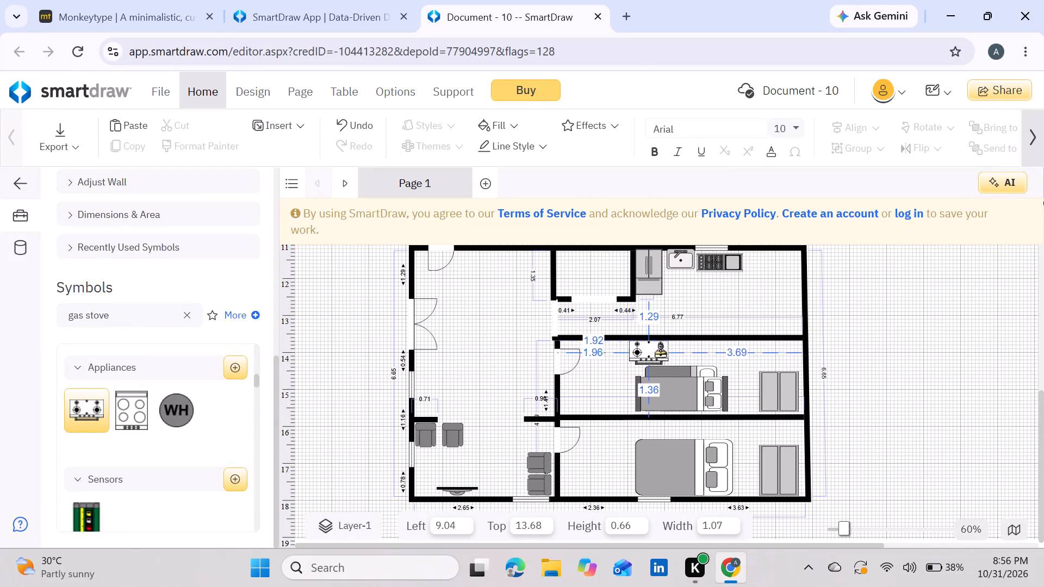
{"action": "left_click_drag", "start_coordinate": [660, 352], "coordinate": [723, 308]}
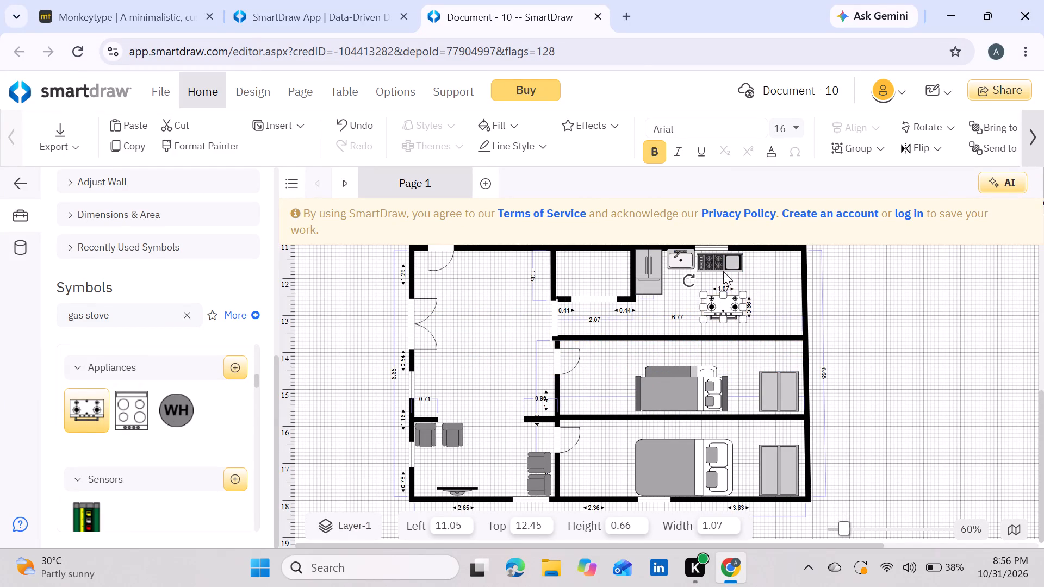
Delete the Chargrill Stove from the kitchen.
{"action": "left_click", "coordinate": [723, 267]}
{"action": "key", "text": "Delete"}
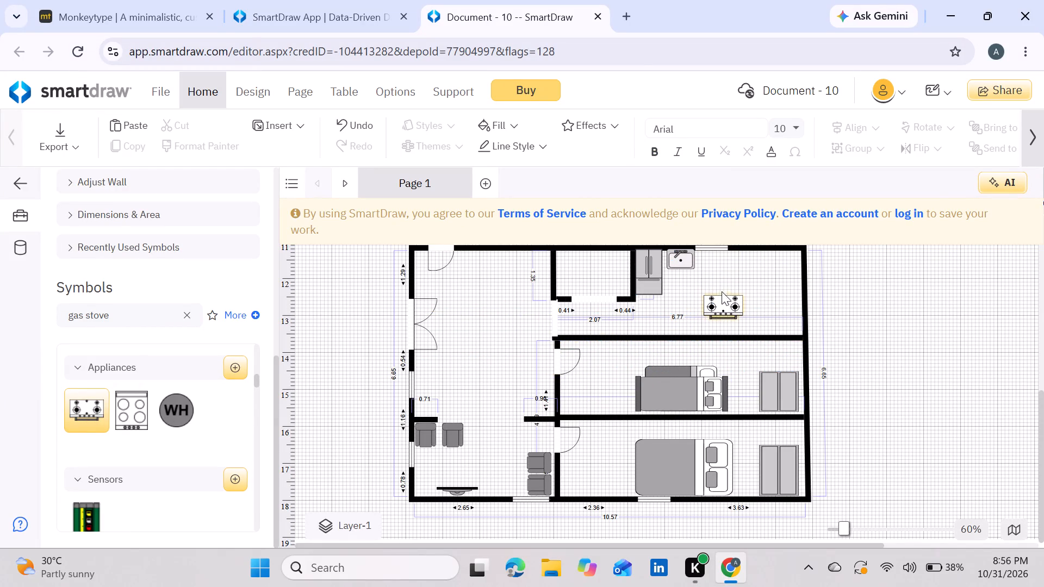
Move the gas range against the kitchen's upper wall beside the sink, to about Left 10.97, Top 11.28.
{"action": "left_click_drag", "start_coordinate": [722, 314], "coordinate": [720, 272]}
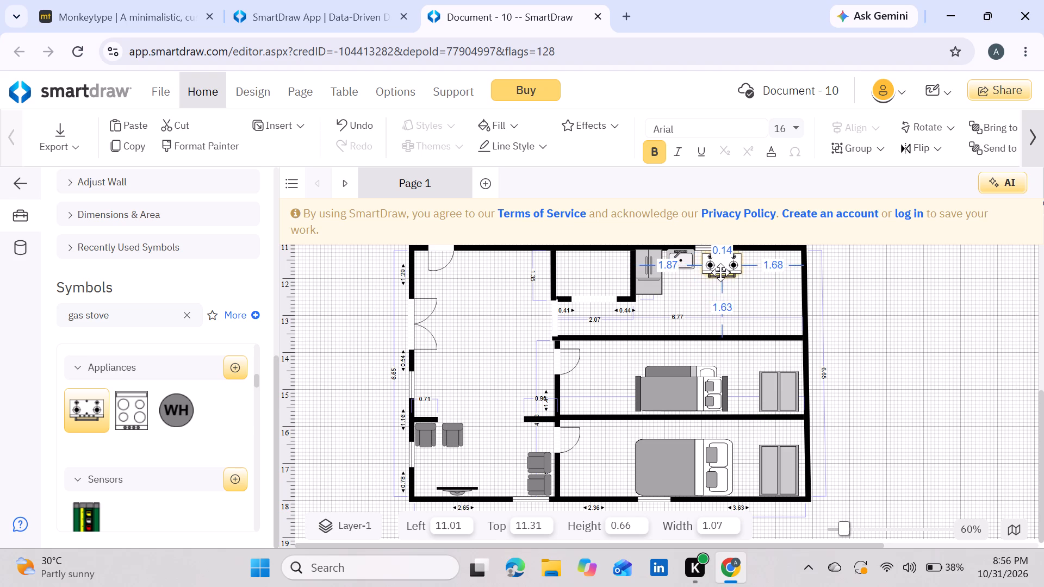
{"action": "left_click_drag", "start_coordinate": [720, 272], "coordinate": [718, 271]}
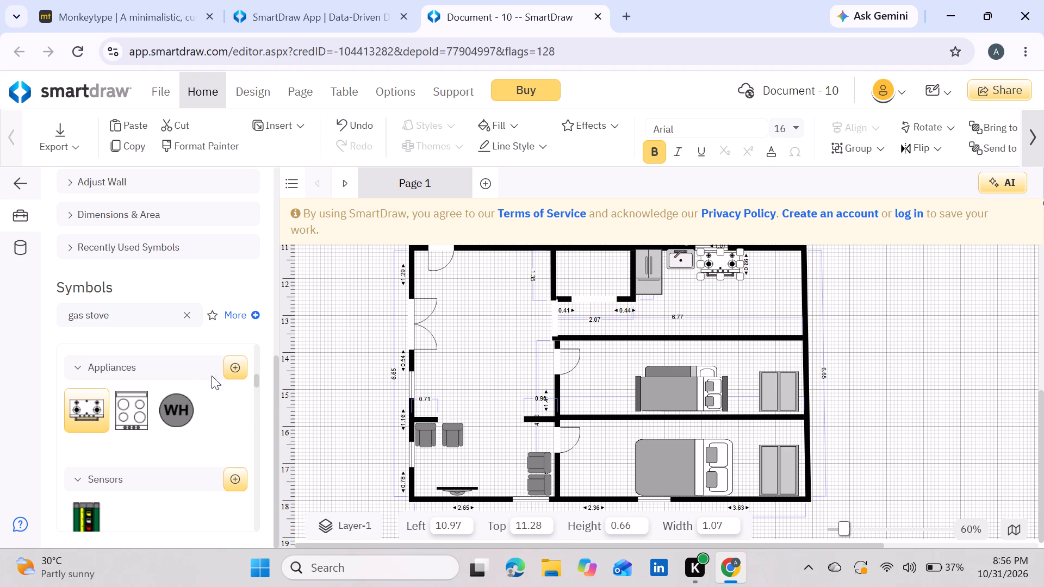
Look through the remaining gas stove symbols, then clear the symbol search and deselect the gas range.
{"action": "scroll", "coordinate": [108, 430], "scroll_direction": "down", "scroll_amount": 2}
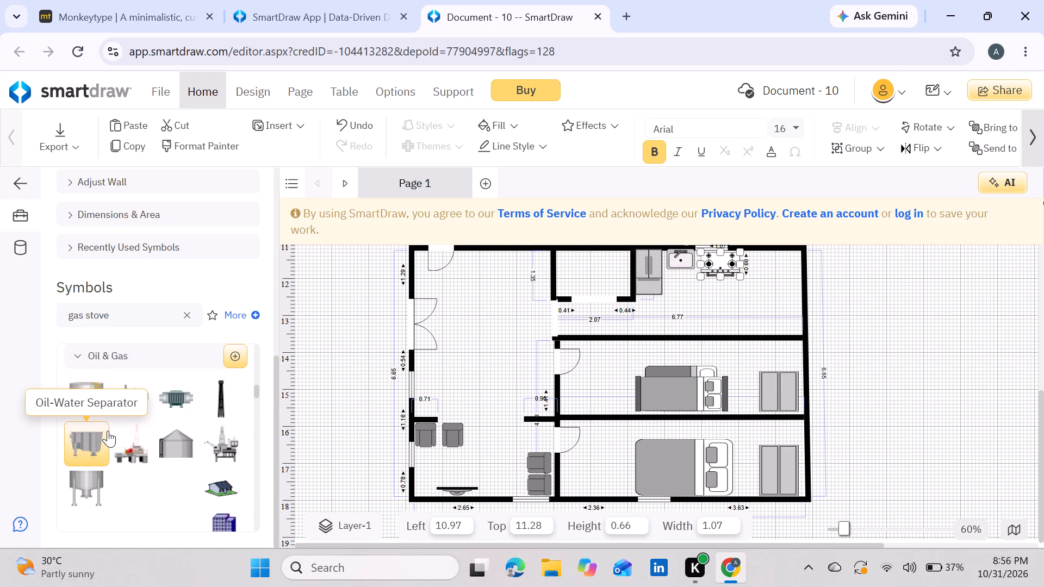
{"action": "scroll", "coordinate": [108, 430], "scroll_direction": "down", "scroll_amount": 3}
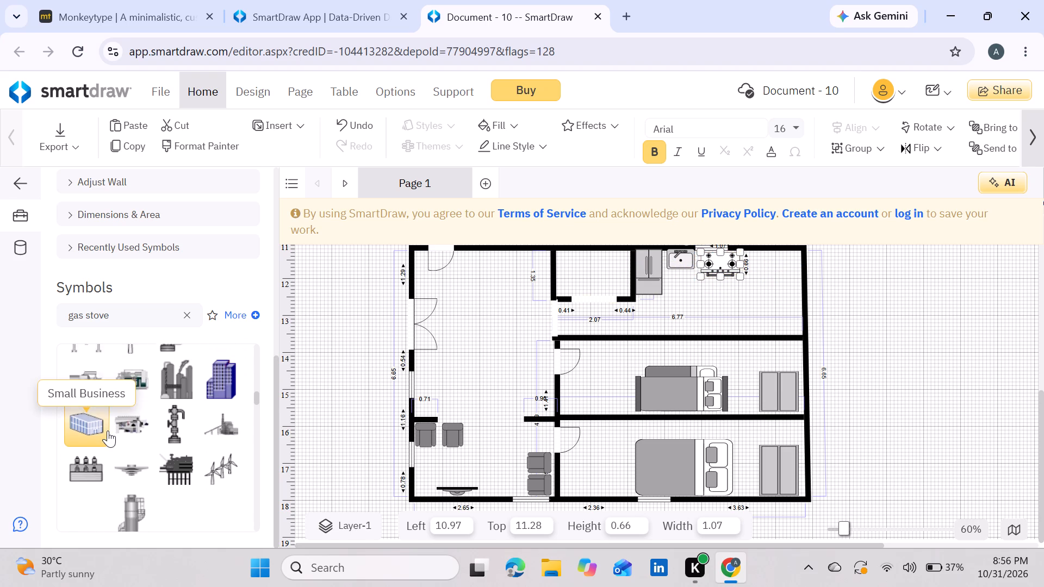
{"action": "scroll", "coordinate": [108, 430], "scroll_direction": "down", "scroll_amount": 3}
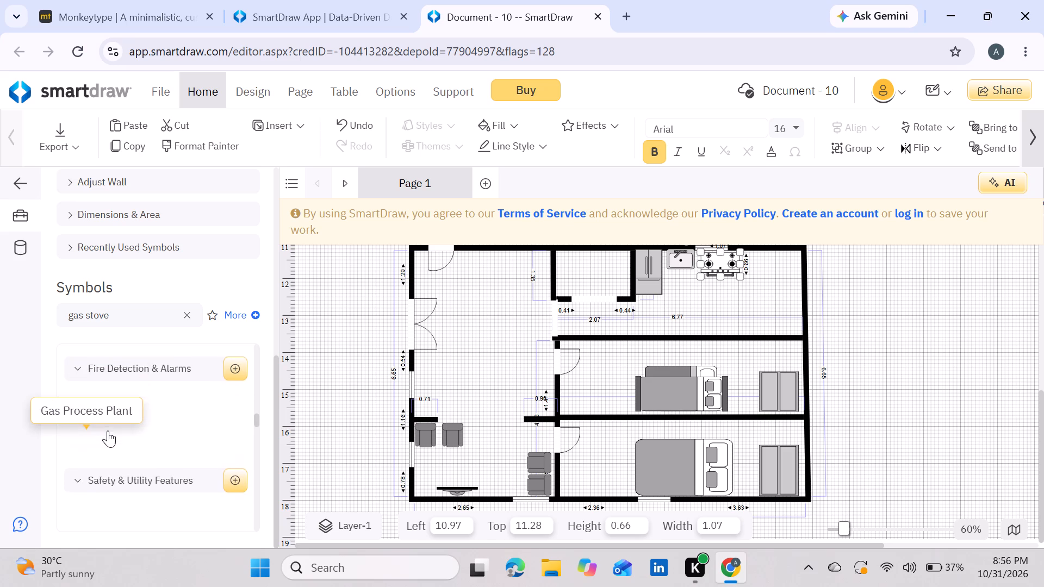
{"action": "left_click", "coordinate": [187, 315]}
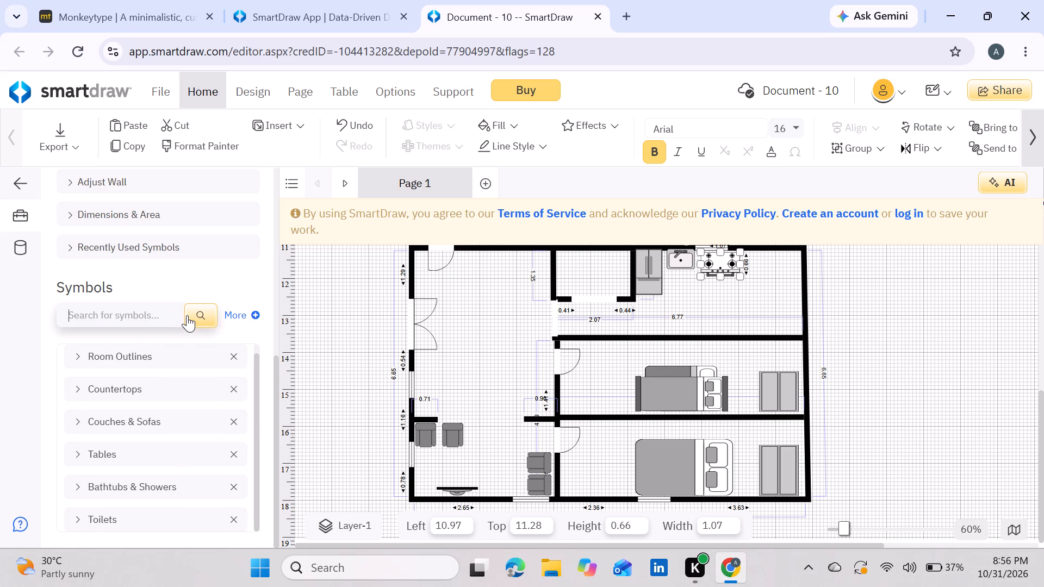
{"action": "left_click", "coordinate": [347, 365]}
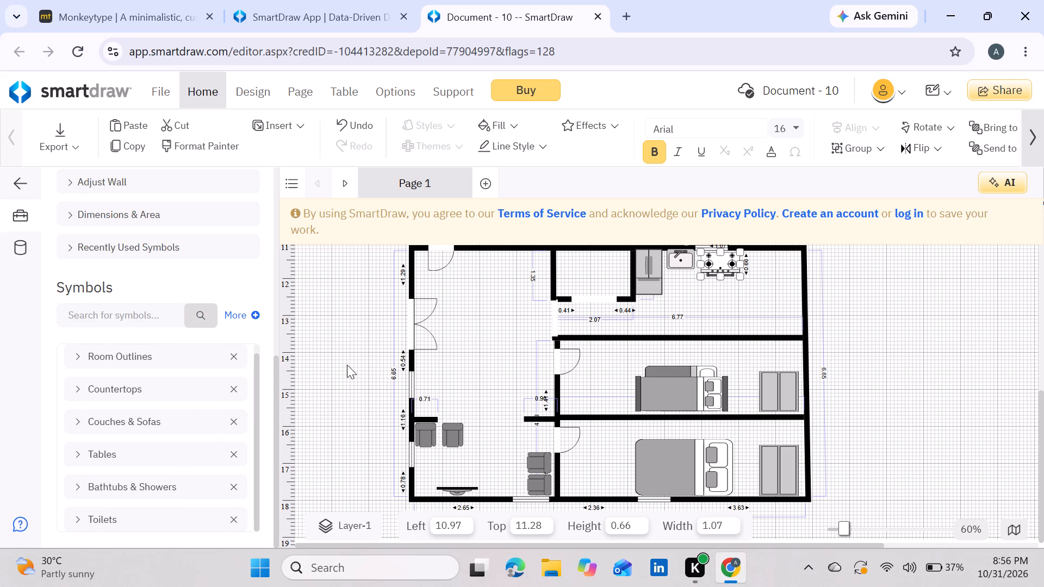
{"action": "scroll", "coordinate": [347, 365], "scroll_direction": "up", "scroll_amount": 1}
{"action": "scroll", "coordinate": [347, 365], "scroll_direction": "down", "scroll_amount": 1}
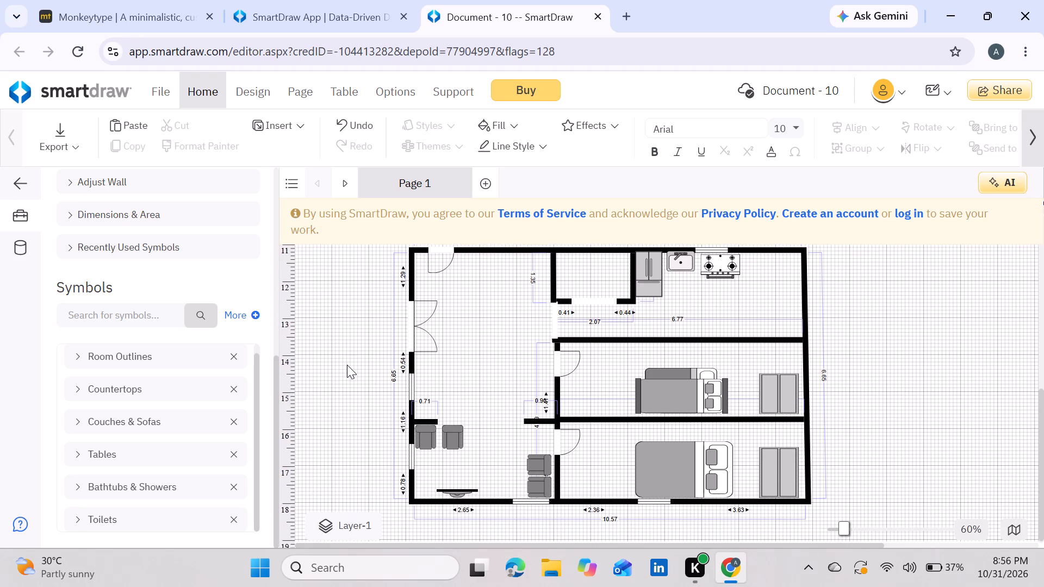
{"action": "scroll", "coordinate": [88, 295], "scroll_direction": "up", "scroll_amount": 3}
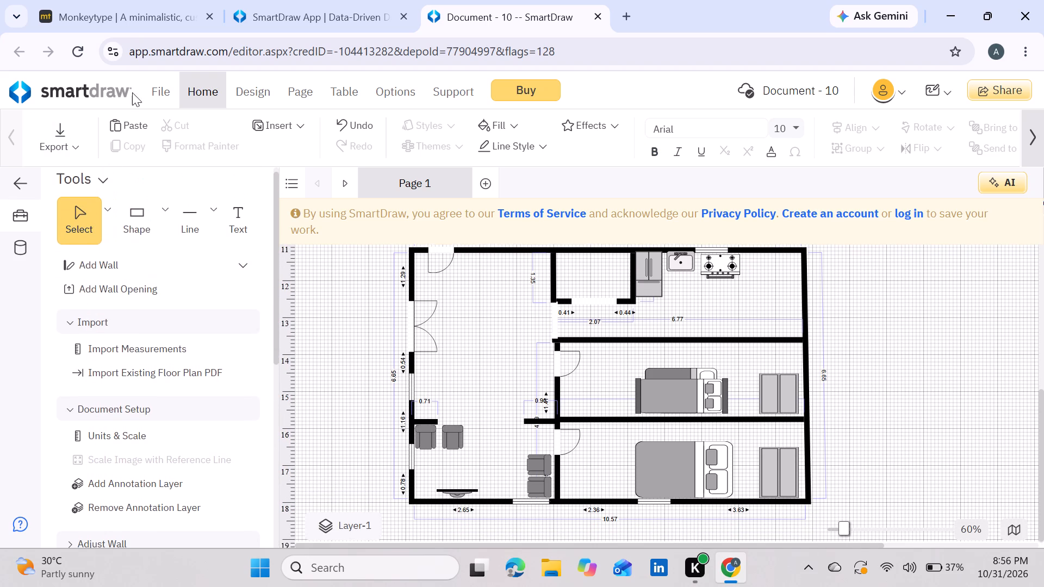
Start a new document and close the old SmartDraw App browser tab.
{"action": "left_click", "coordinate": [165, 95]}
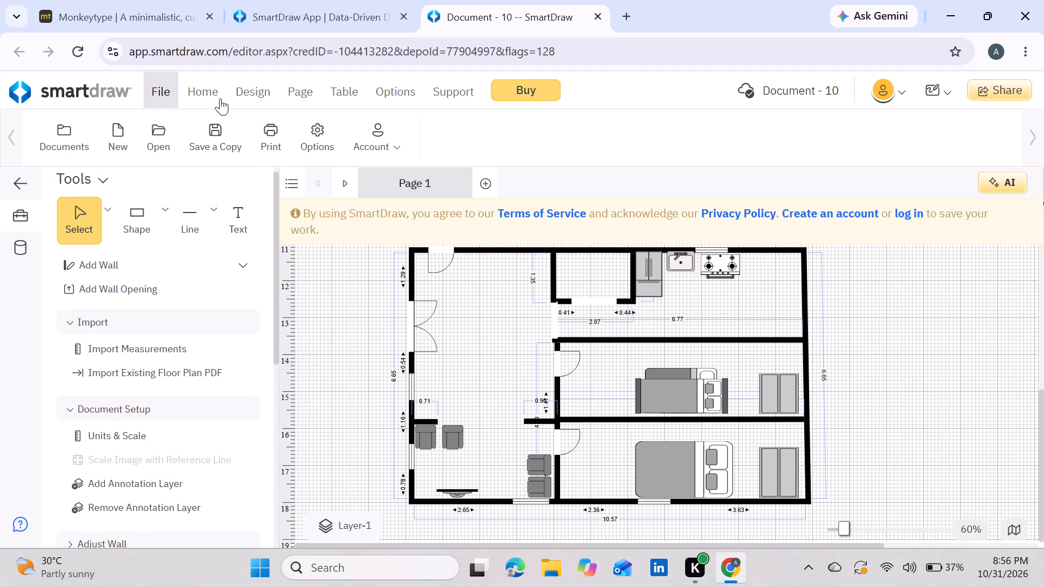
{"action": "left_click", "coordinate": [124, 133]}
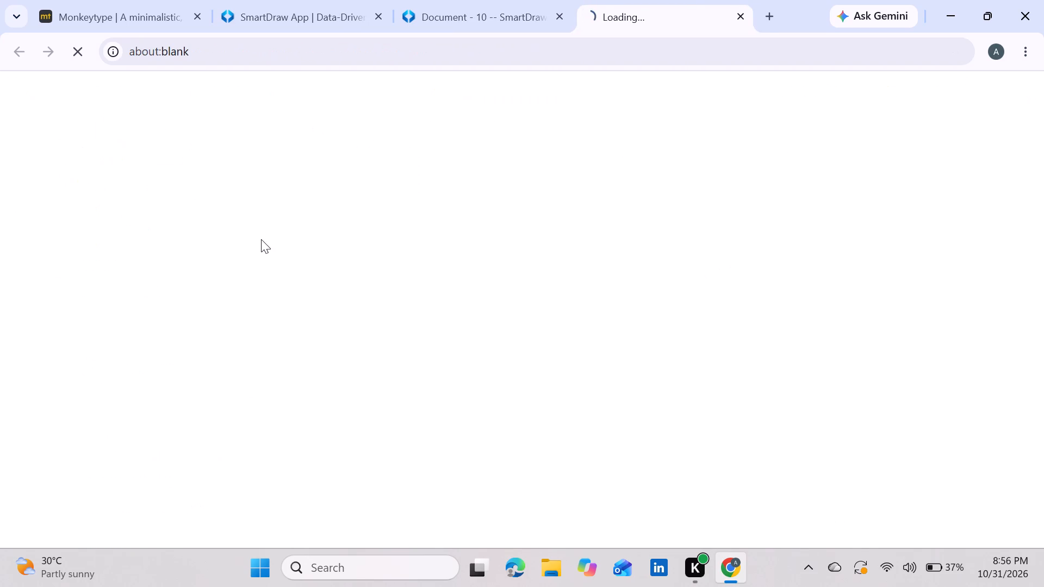
{"action": "left_click", "coordinate": [381, 15]}
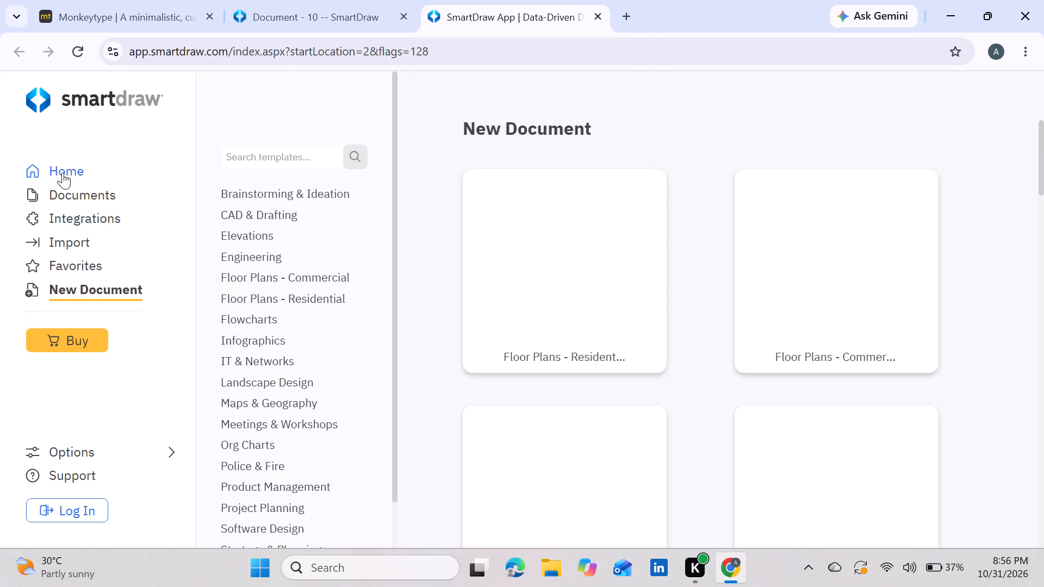
Browse the new-document templates and open the Floor Plans - Residential category, closing any untitled document opened along the way.
{"action": "scroll", "coordinate": [607, 249], "scroll_direction": "down", "scroll_amount": 1}
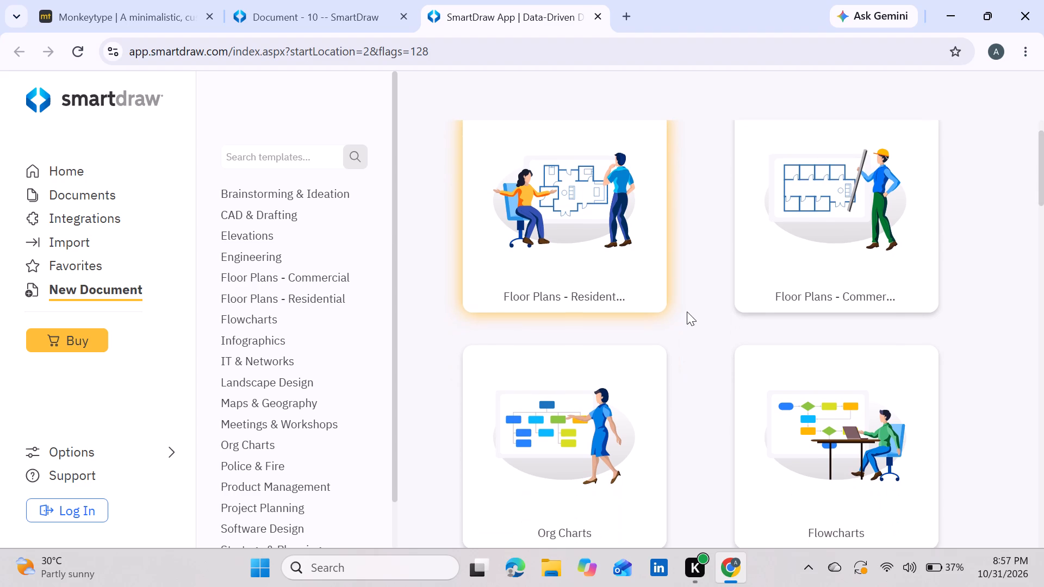
{"action": "scroll", "coordinate": [691, 315], "scroll_direction": "down", "scroll_amount": 4}
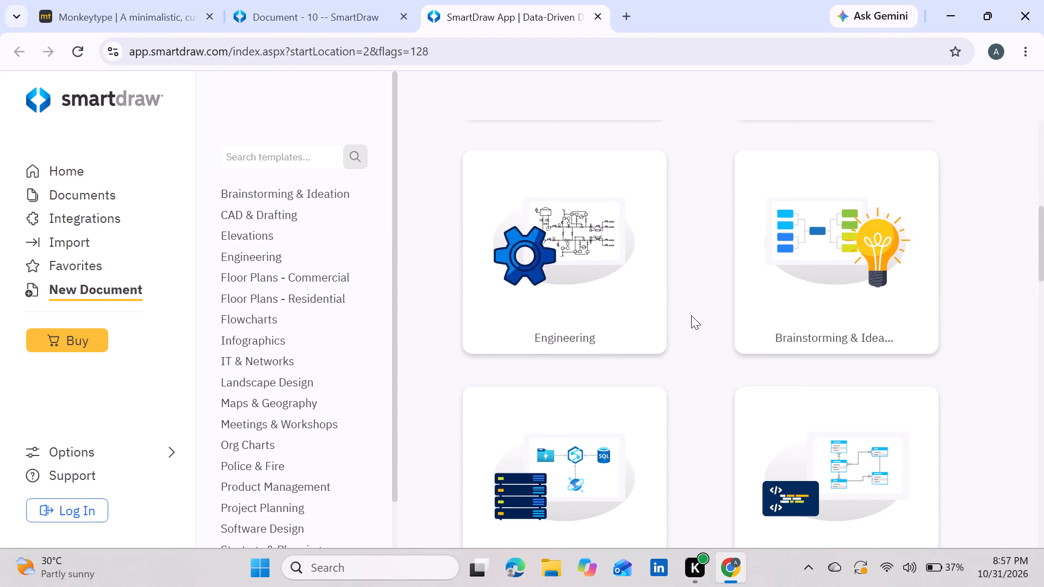
{"action": "scroll", "coordinate": [691, 315], "scroll_direction": "down", "scroll_amount": 1}
{"action": "scroll", "coordinate": [691, 315], "scroll_direction": "up", "scroll_amount": 3}
{"action": "scroll", "coordinate": [657, 206], "scroll_direction": "up", "scroll_amount": 1}
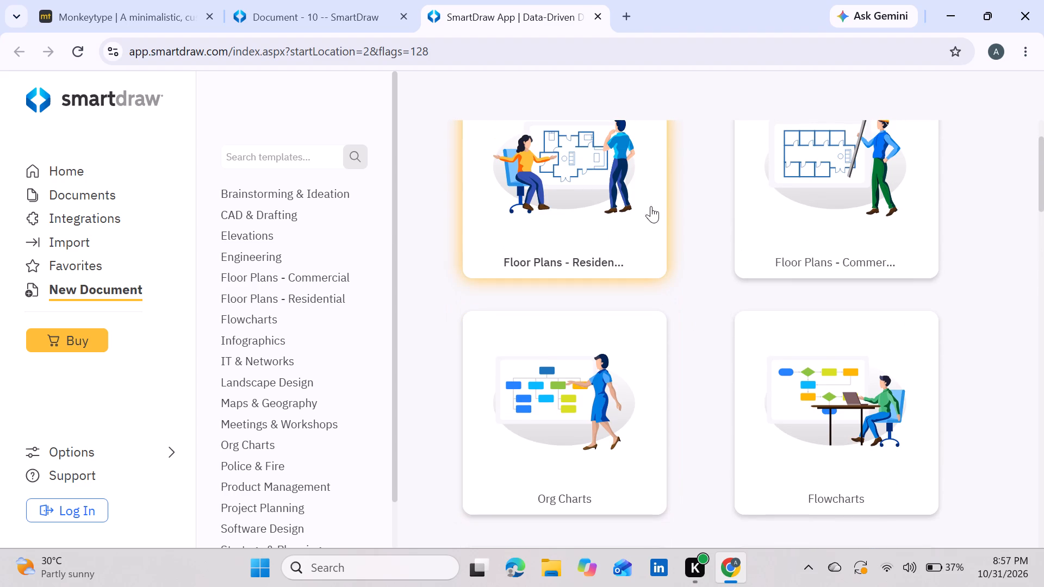
{"action": "left_click", "coordinate": [578, 212]}
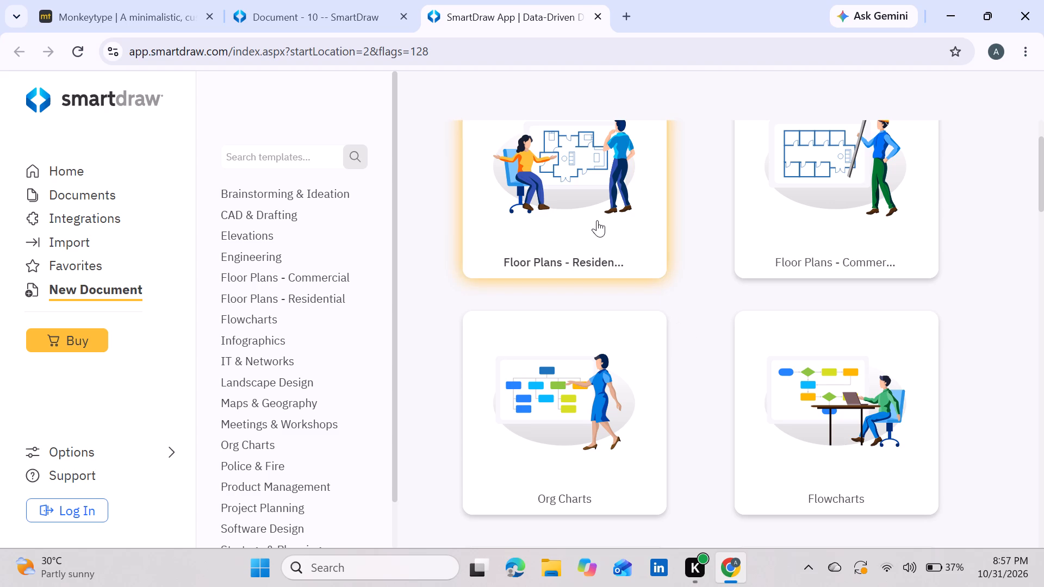
{"action": "double_click", "coordinate": [597, 220]}
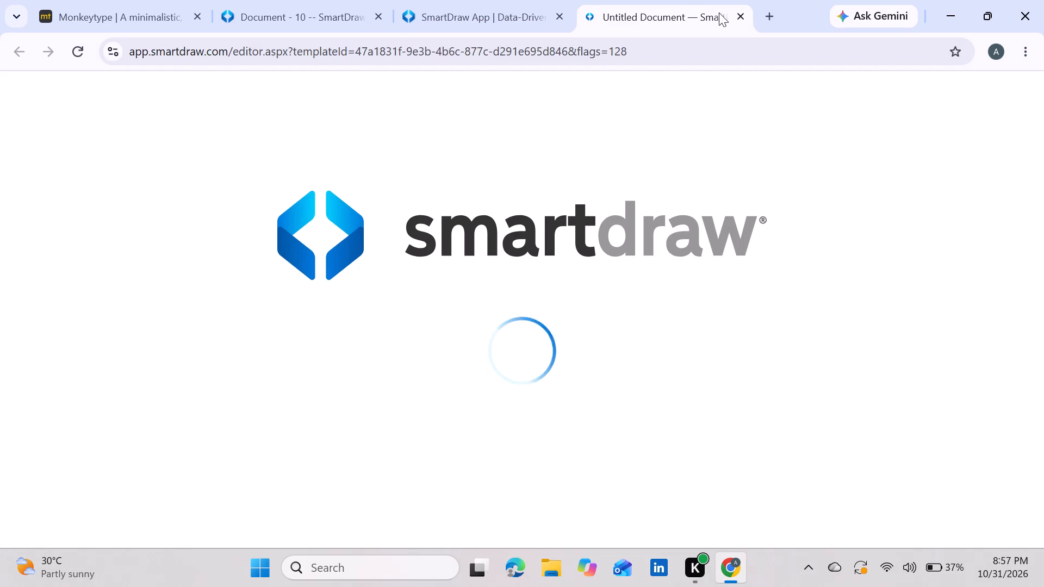
{"action": "left_click", "coordinate": [738, 15]}
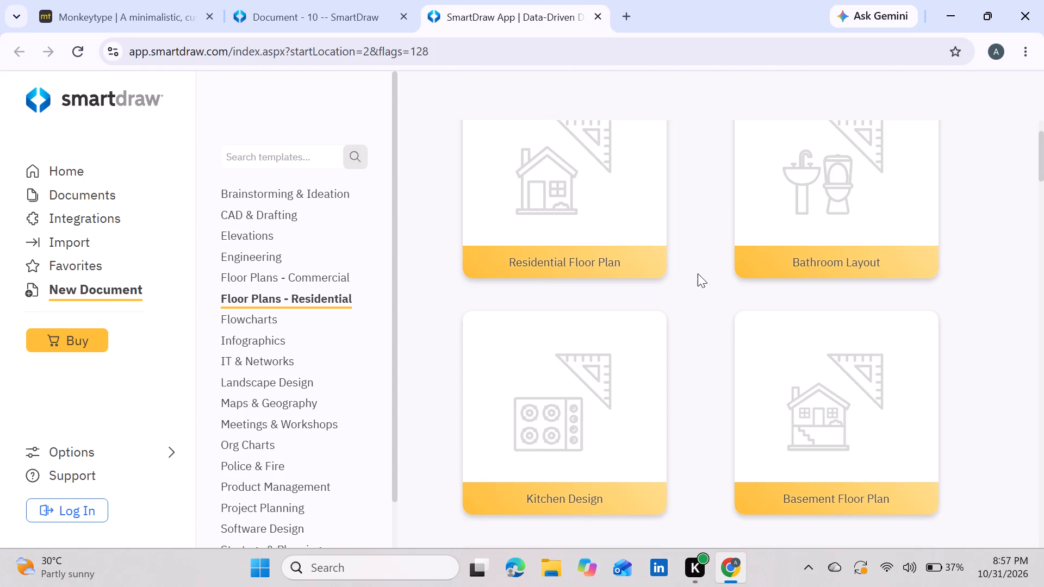
Open the Basement Floor Plan template as a new document.
{"action": "scroll", "coordinate": [698, 273], "scroll_direction": "down", "scroll_amount": 4}
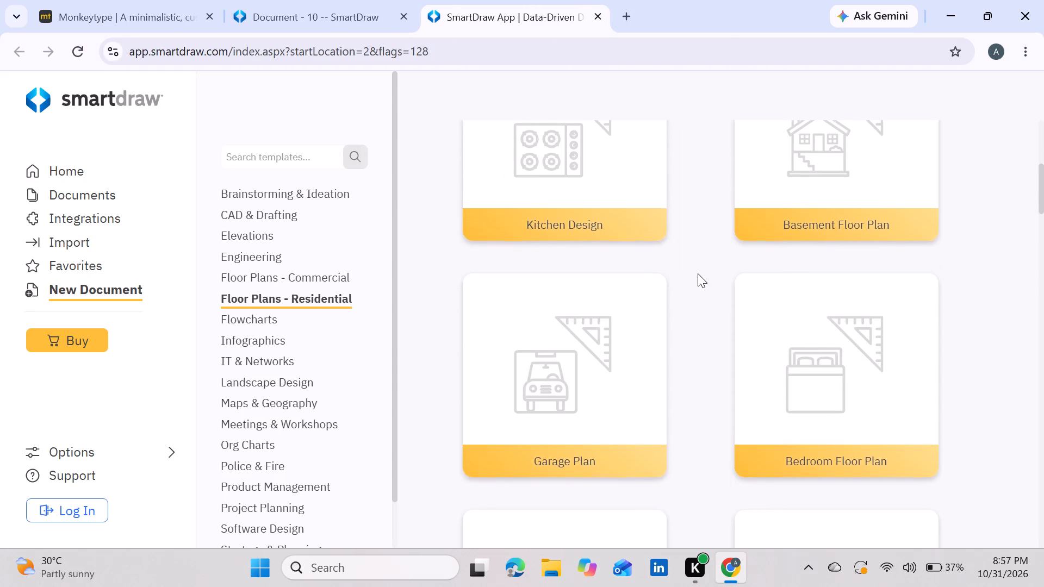
{"action": "scroll", "coordinate": [698, 273], "scroll_direction": "up", "scroll_amount": 4}
{"action": "double_click", "coordinate": [817, 252]}
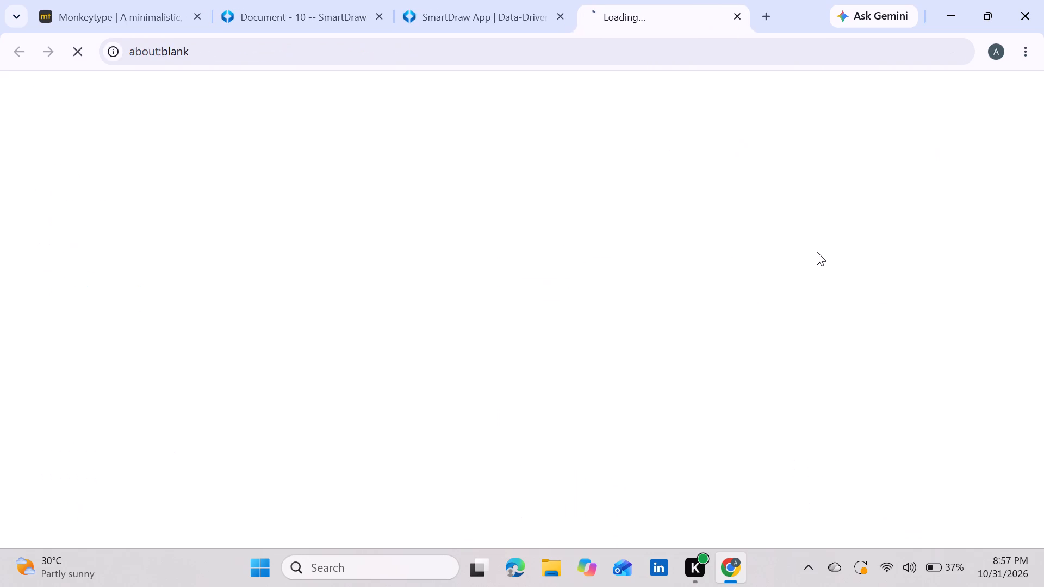
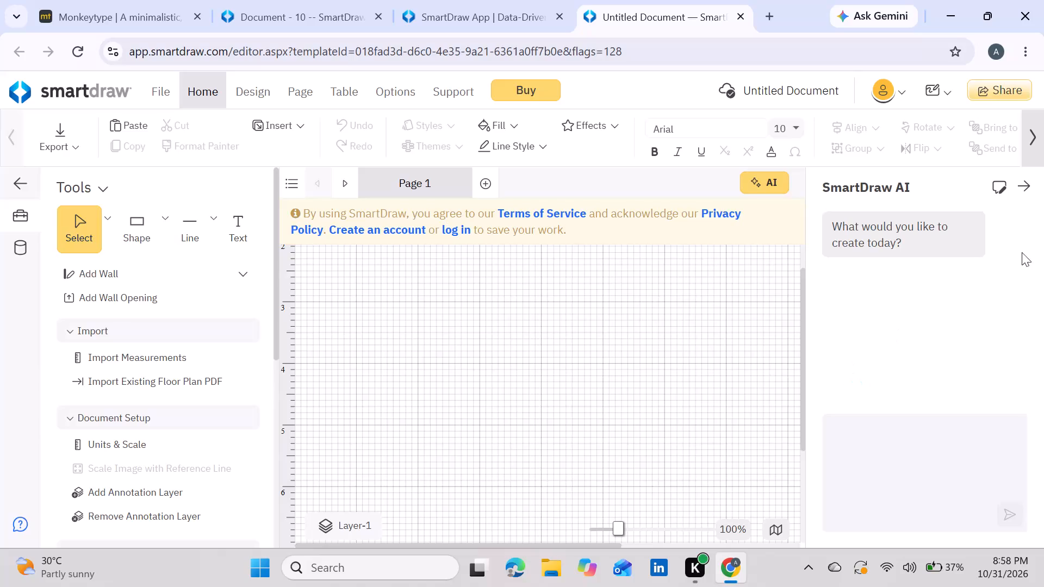
Look through the symbol libraries of the basement floor plan document, including Sinks, and close that untitled document.
{"action": "left_click", "coordinate": [1027, 186]}
{"action": "scroll", "coordinate": [684, 330], "scroll_direction": "up", "scroll_amount": 1}
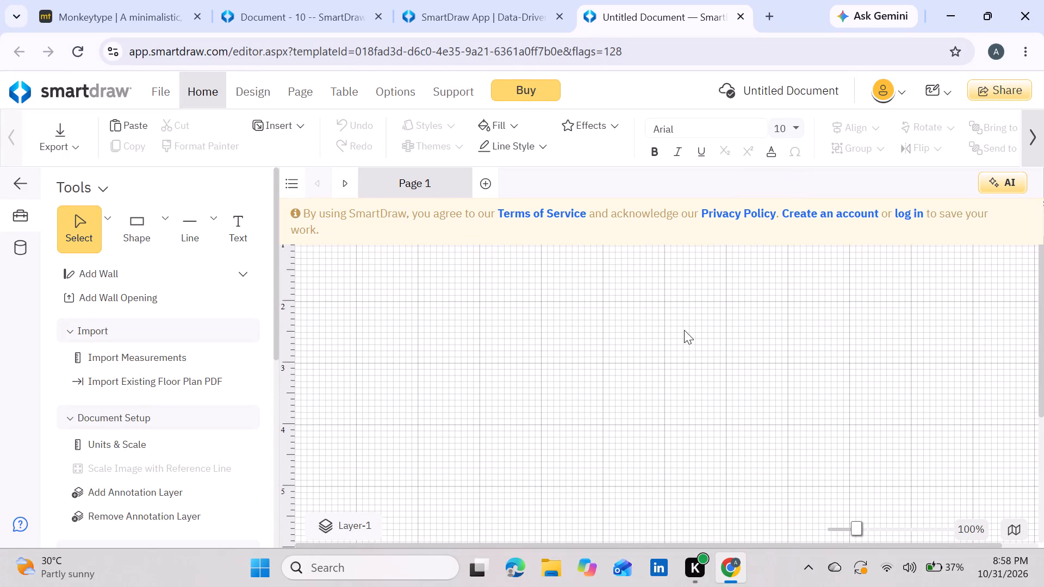
{"action": "scroll", "coordinate": [684, 330], "scroll_direction": "up", "scroll_amount": 1}
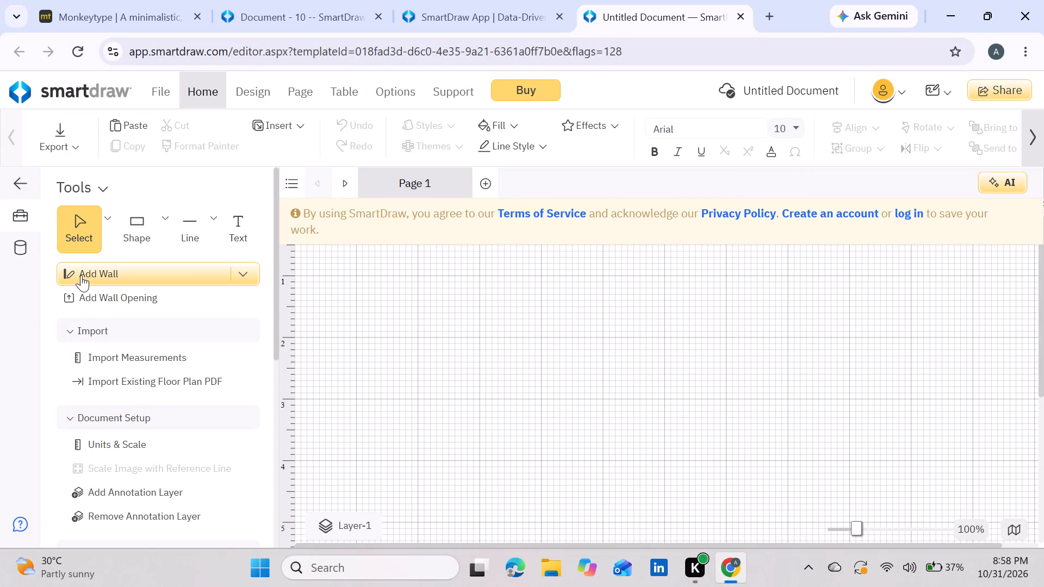
{"action": "scroll", "coordinate": [135, 376], "scroll_direction": "down", "scroll_amount": 3}
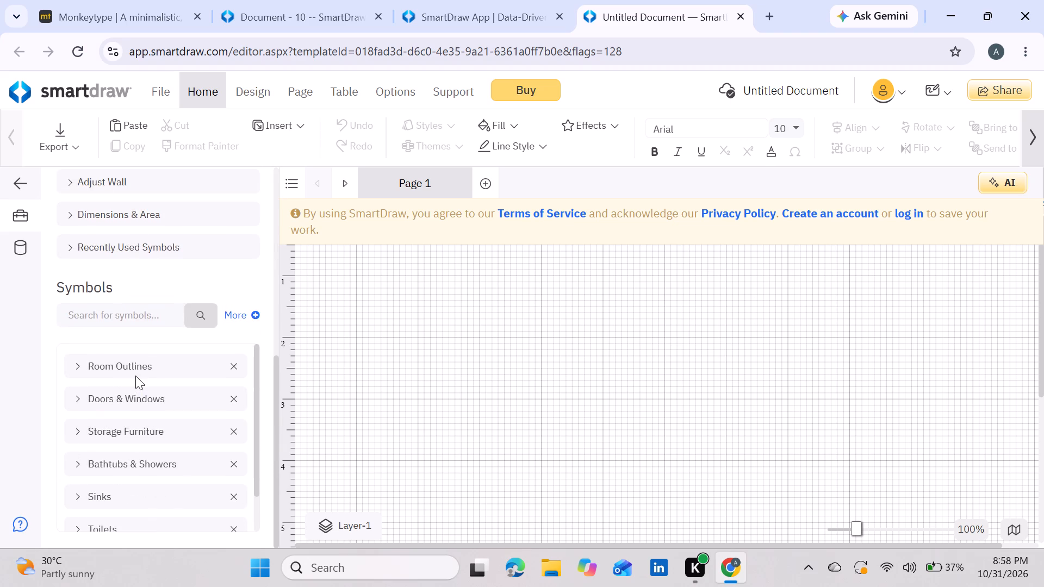
{"action": "scroll", "coordinate": [135, 376], "scroll_direction": "down", "scroll_amount": 2}
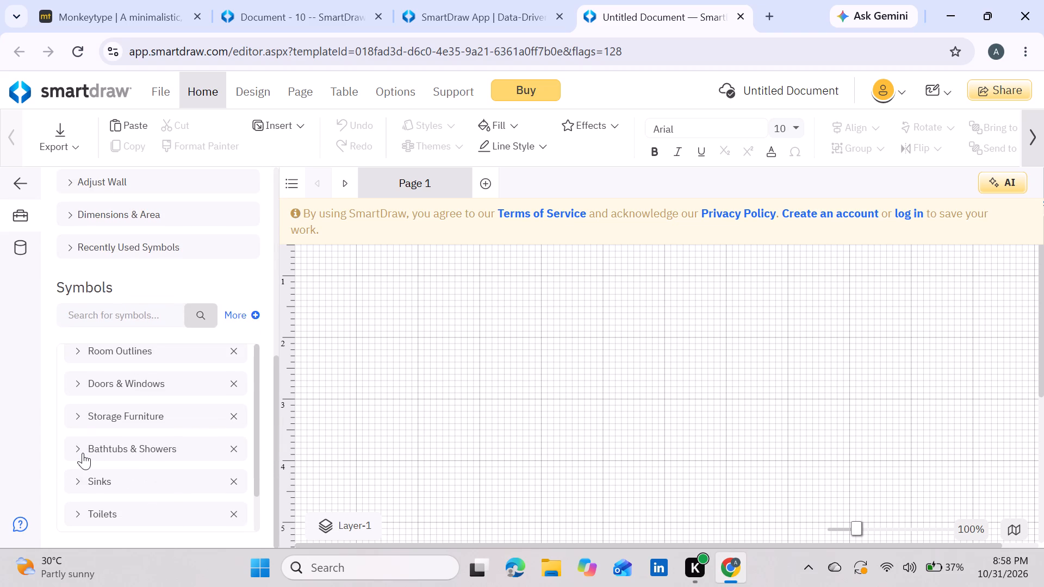
{"action": "left_click", "coordinate": [83, 453]}
{"action": "scroll", "coordinate": [141, 487], "scroll_direction": "down", "scroll_amount": 2}
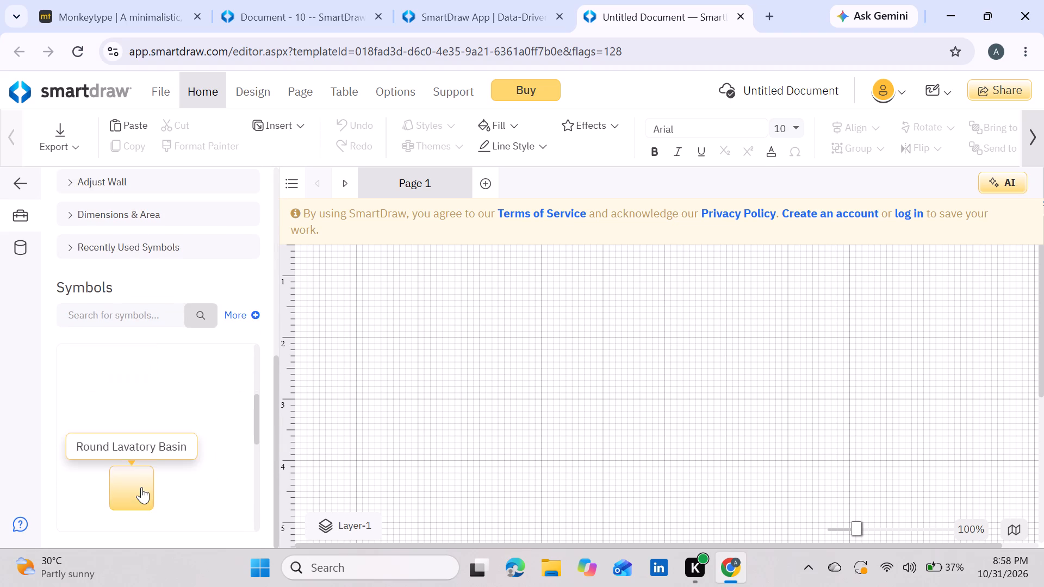
{"action": "scroll", "coordinate": [156, 418], "scroll_direction": "up", "scroll_amount": 1}
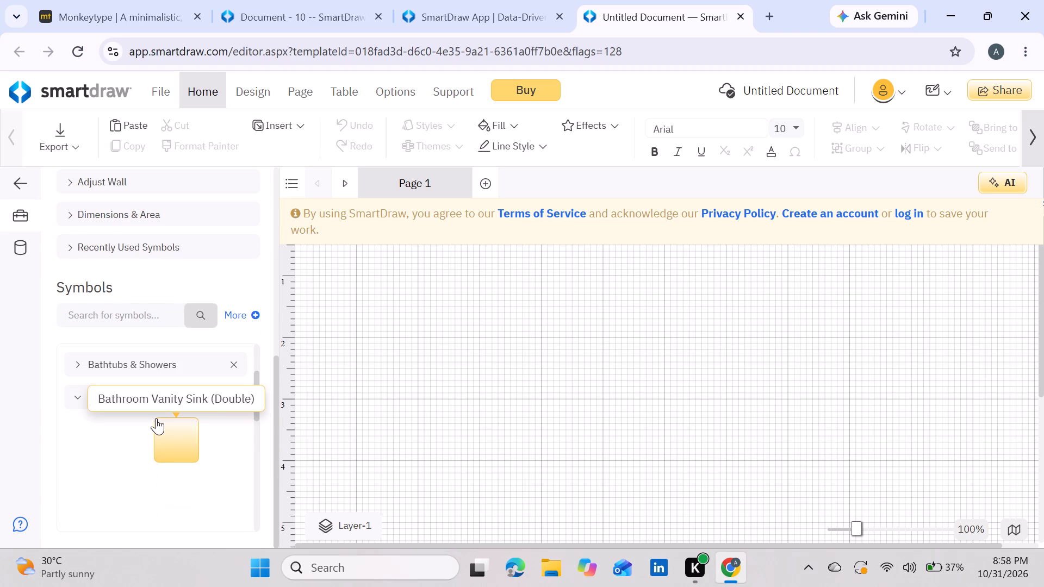
{"action": "left_click", "coordinate": [736, 18]}
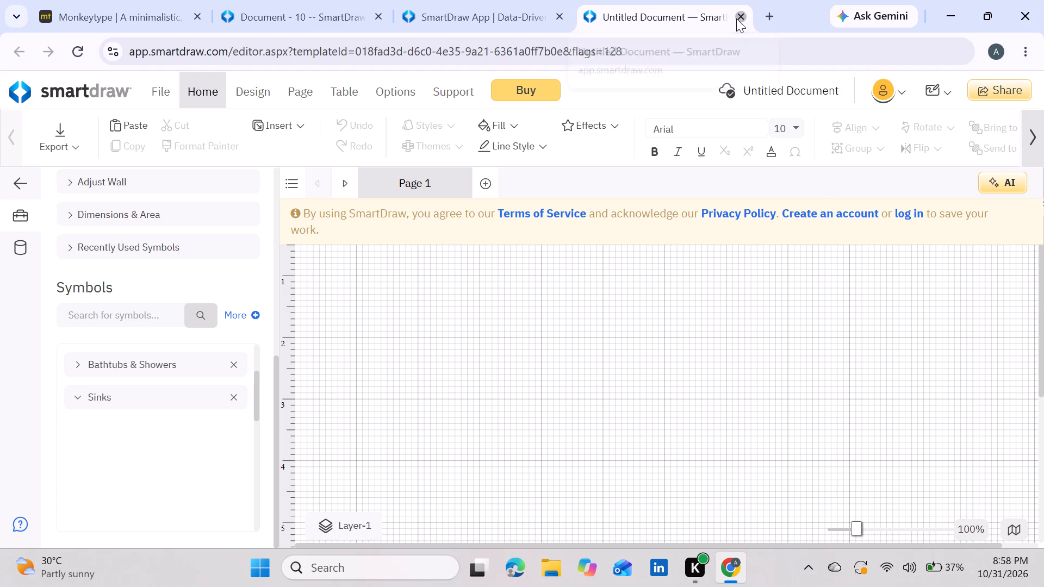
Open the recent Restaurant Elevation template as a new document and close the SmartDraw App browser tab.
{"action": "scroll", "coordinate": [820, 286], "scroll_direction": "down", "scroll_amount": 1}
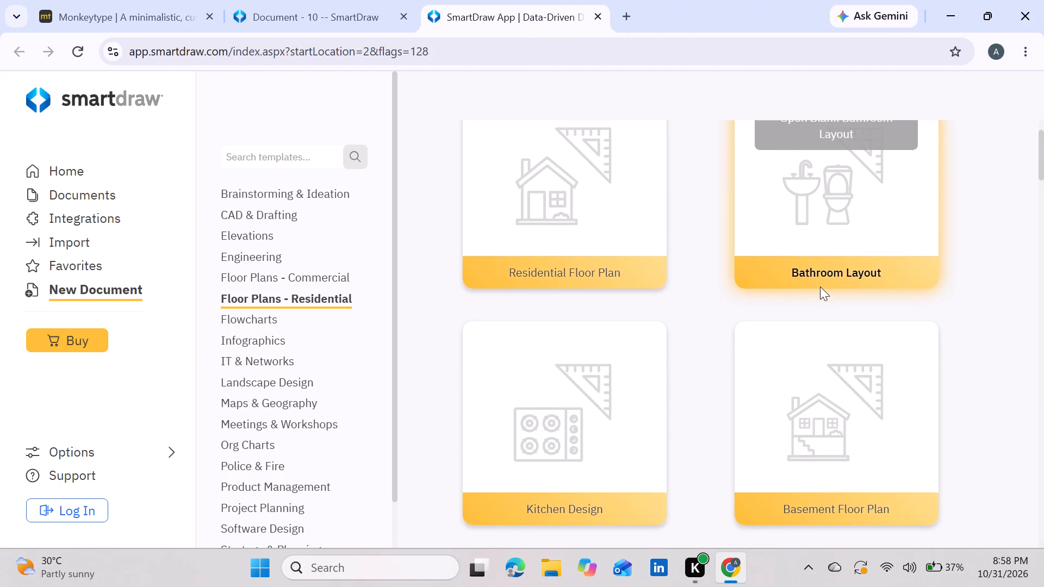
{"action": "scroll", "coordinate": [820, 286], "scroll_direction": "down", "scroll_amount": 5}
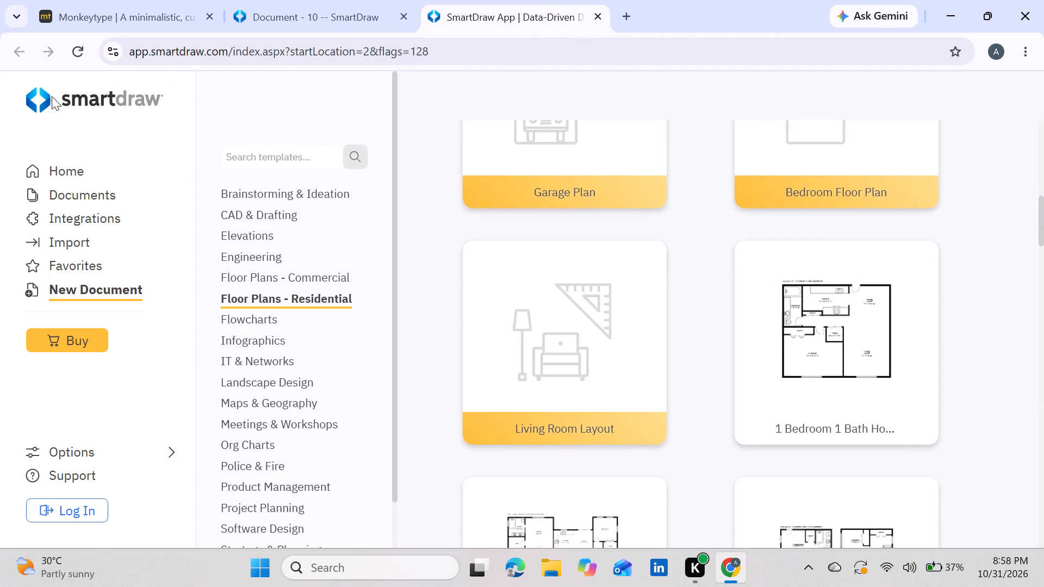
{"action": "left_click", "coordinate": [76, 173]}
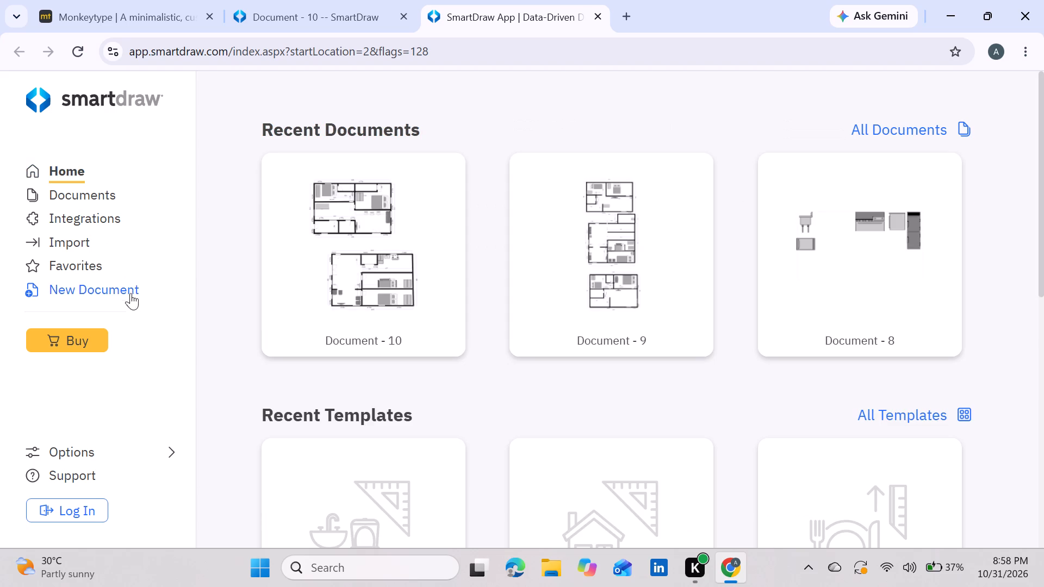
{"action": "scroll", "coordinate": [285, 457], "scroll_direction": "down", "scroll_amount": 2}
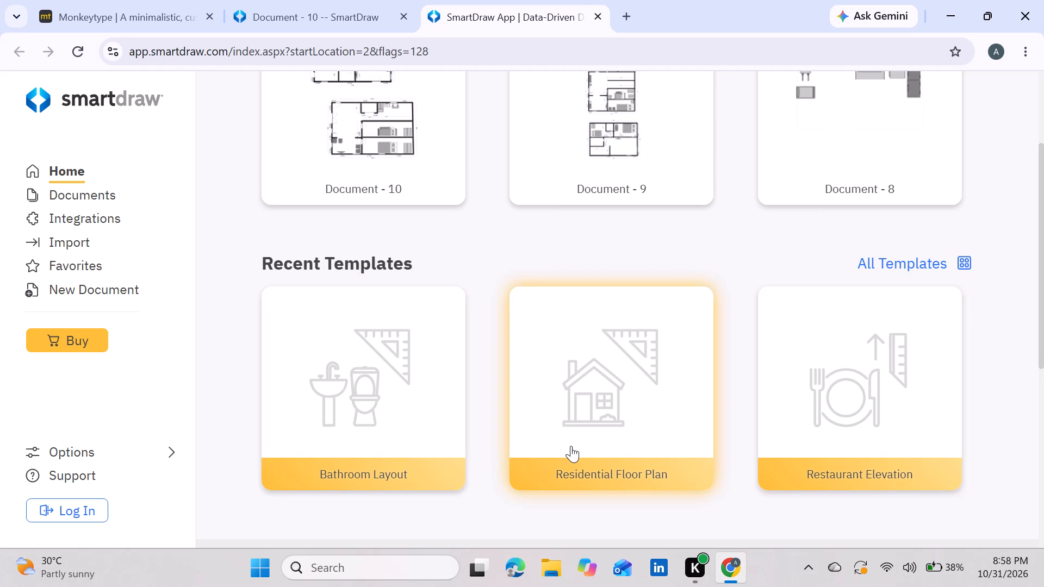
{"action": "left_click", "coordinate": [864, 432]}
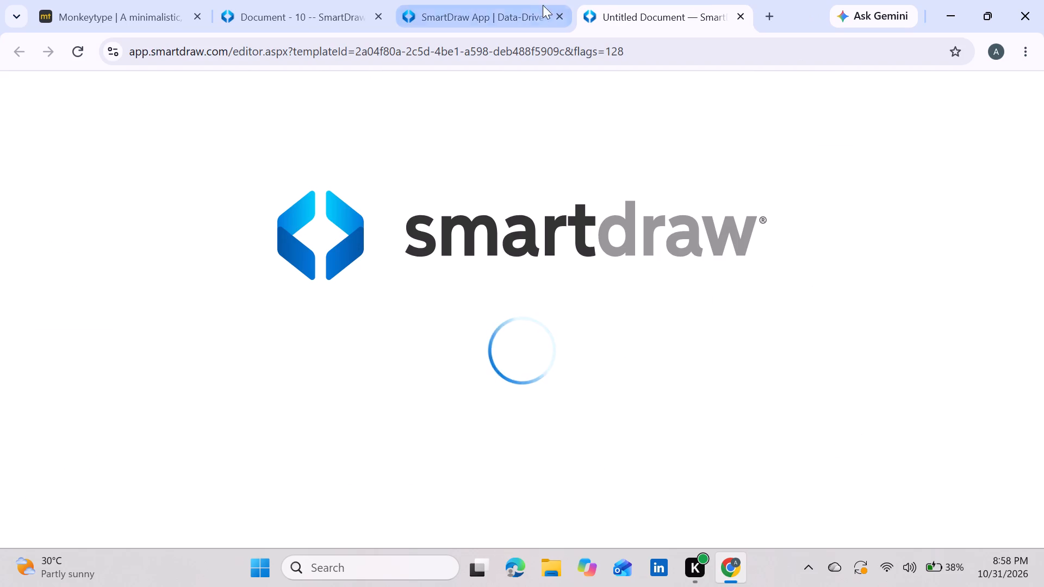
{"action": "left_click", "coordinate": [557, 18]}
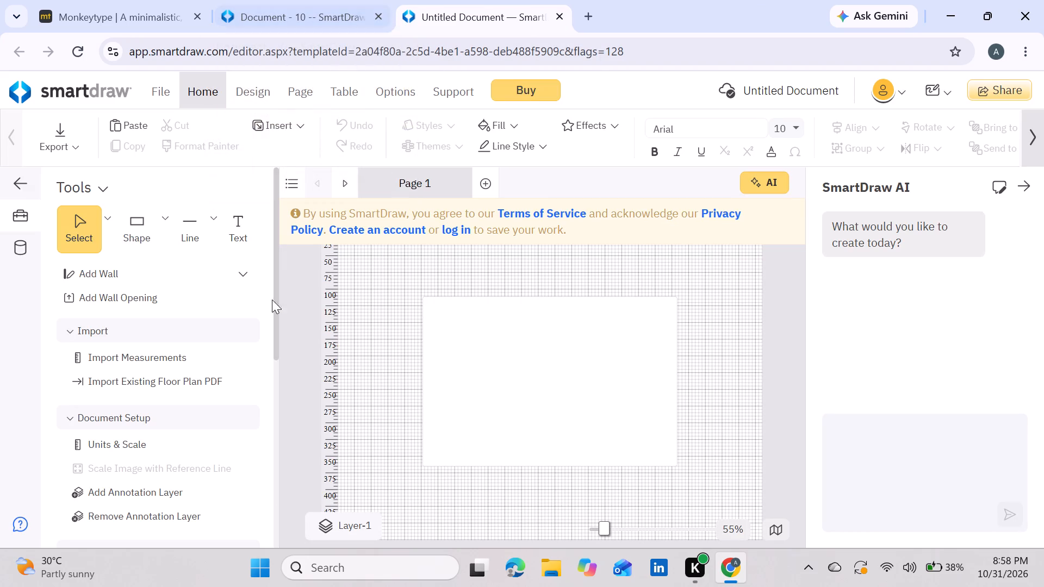
Examine the Commercial Kitchen Elevation symbols available in the restaurant elevation document.
{"action": "scroll", "coordinate": [206, 354], "scroll_direction": "down", "scroll_amount": 4}
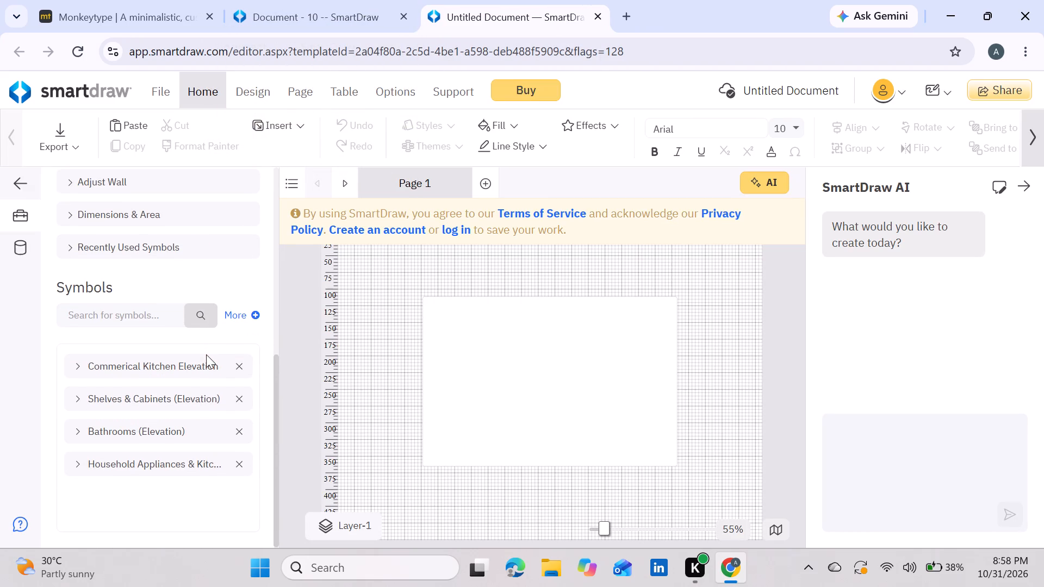
{"action": "left_click", "coordinate": [81, 370]}
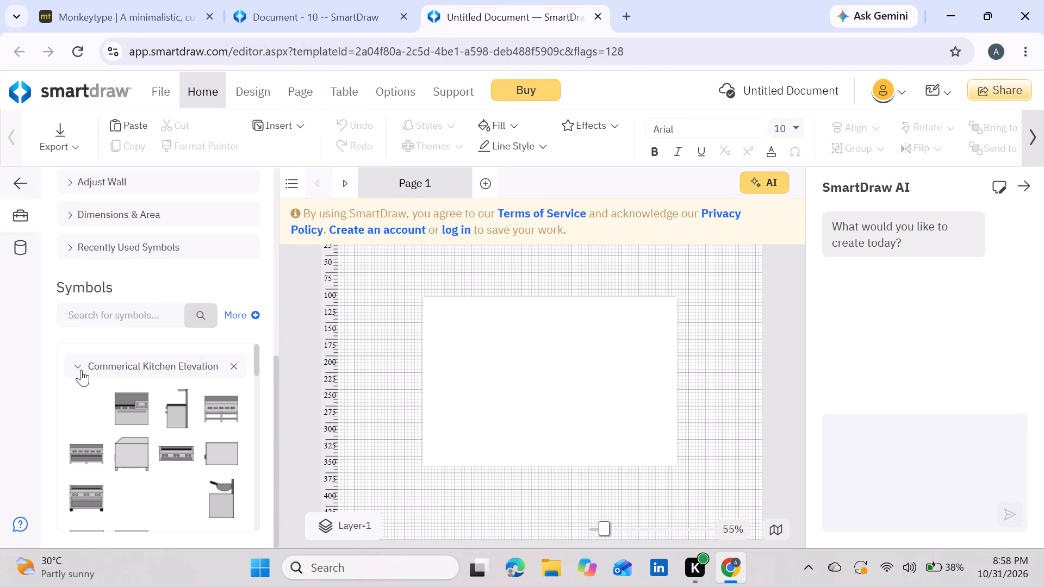
{"action": "scroll", "coordinate": [152, 427], "scroll_direction": "down", "scroll_amount": 3}
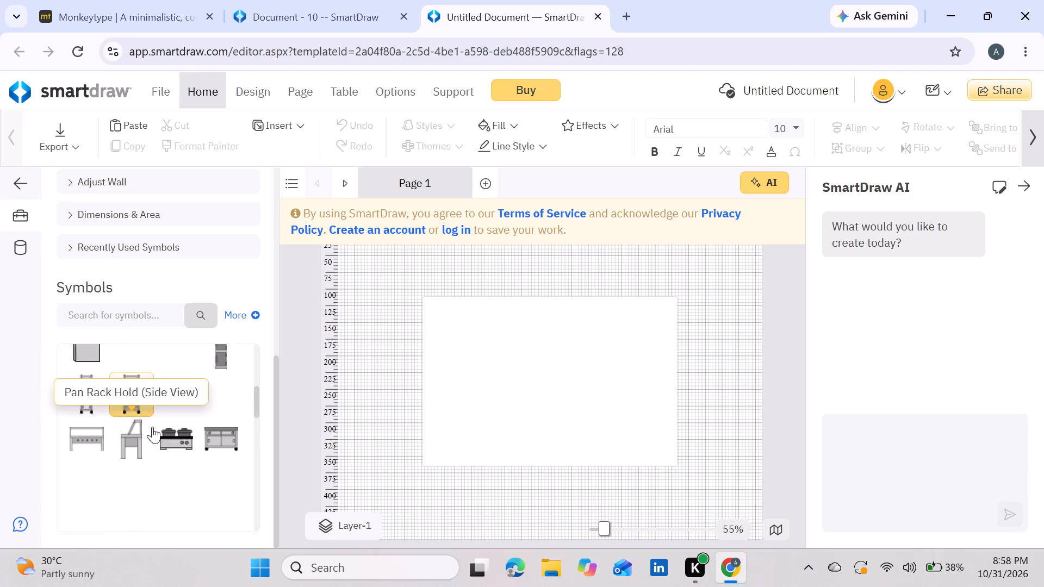
{"action": "scroll", "coordinate": [152, 427], "scroll_direction": "down", "scroll_amount": 1}
{"action": "scroll", "coordinate": [388, 379], "scroll_direction": "up", "scroll_amount": 3}
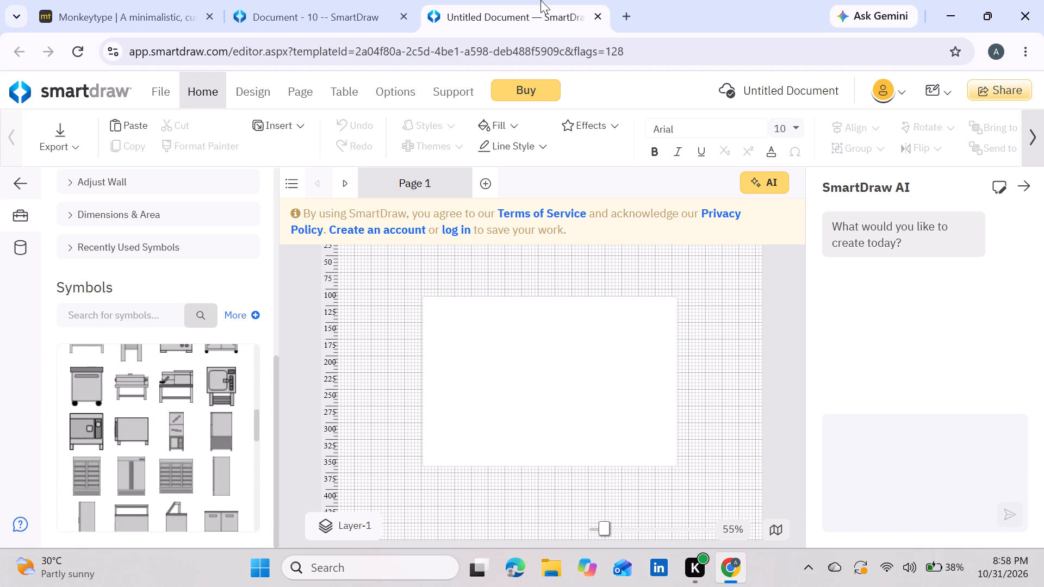
Start a new document from the Residential Elevation example in the Elevations category, and close the Document - 10 tab.
{"action": "left_click", "coordinate": [153, 92]}
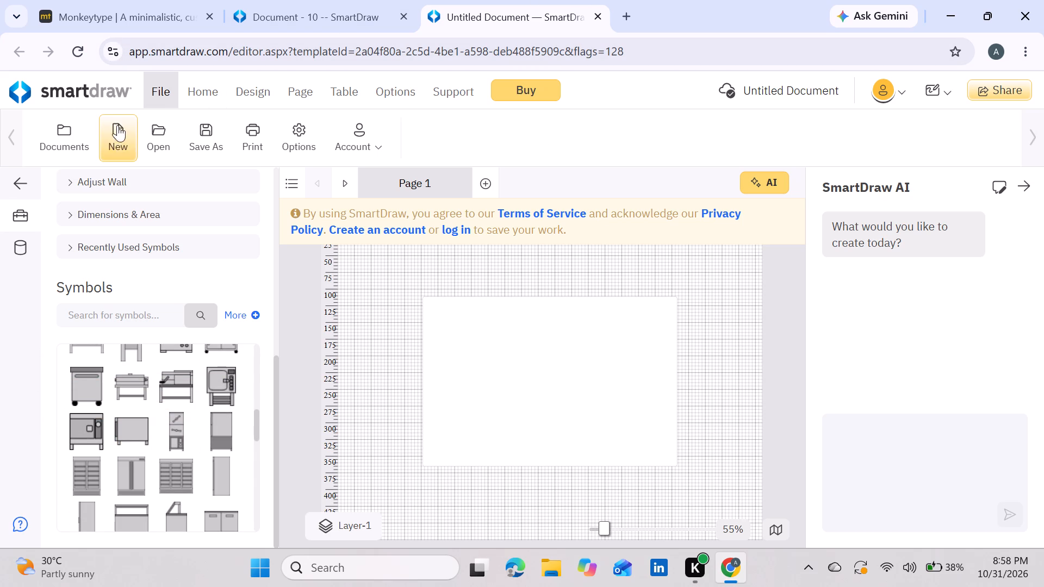
{"action": "left_click", "coordinate": [106, 138]}
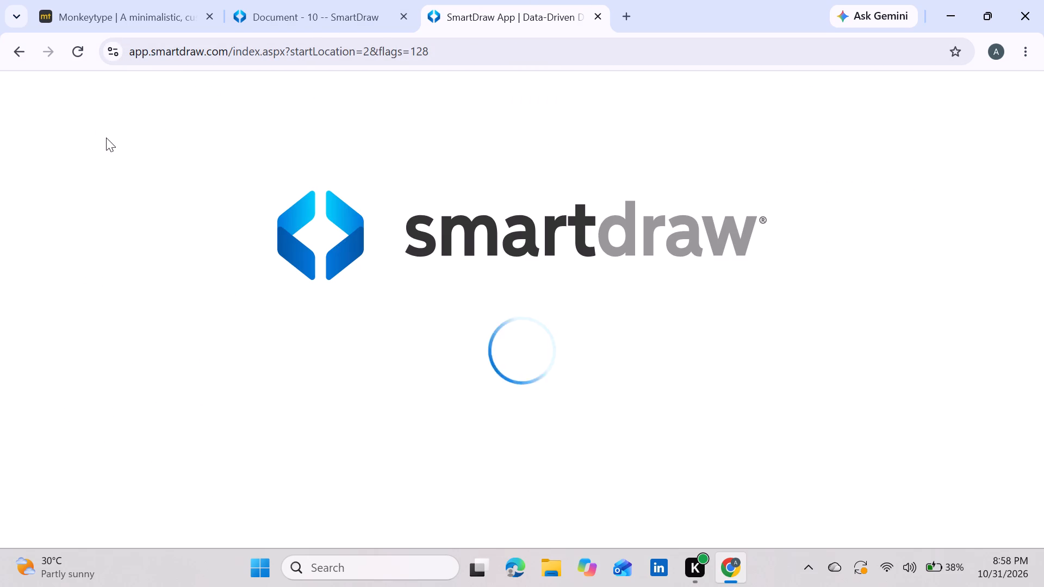
{"action": "scroll", "coordinate": [635, 313], "scroll_direction": "down", "scroll_amount": 2}
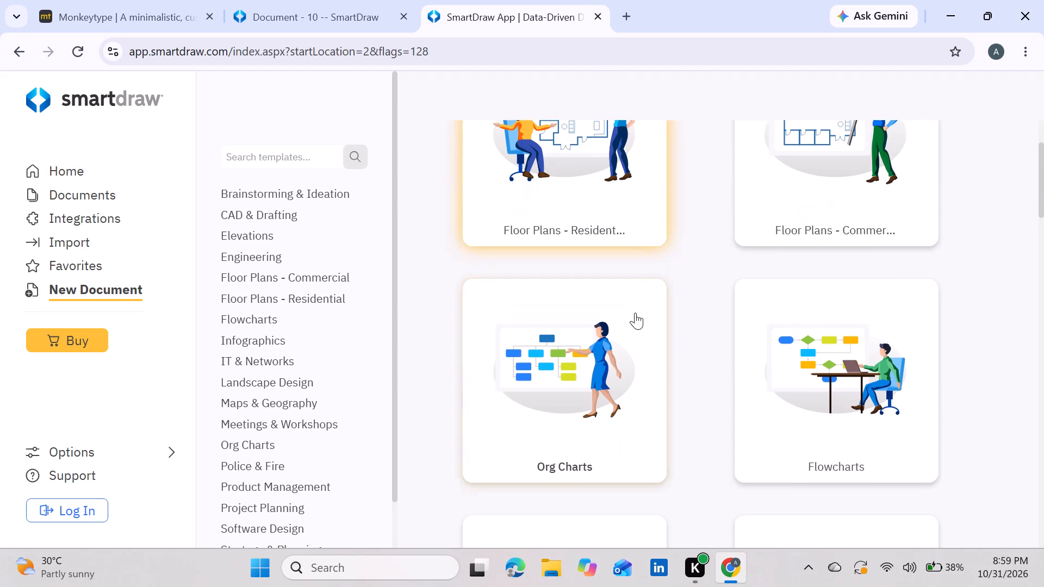
{"action": "scroll", "coordinate": [710, 273], "scroll_direction": "down", "scroll_amount": 2}
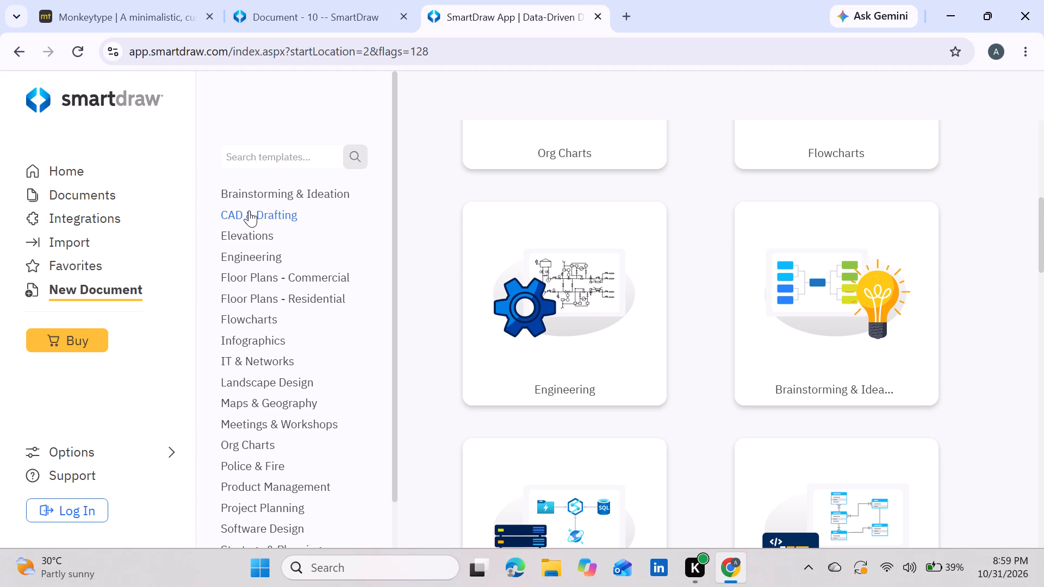
{"action": "left_click", "coordinate": [241, 233]}
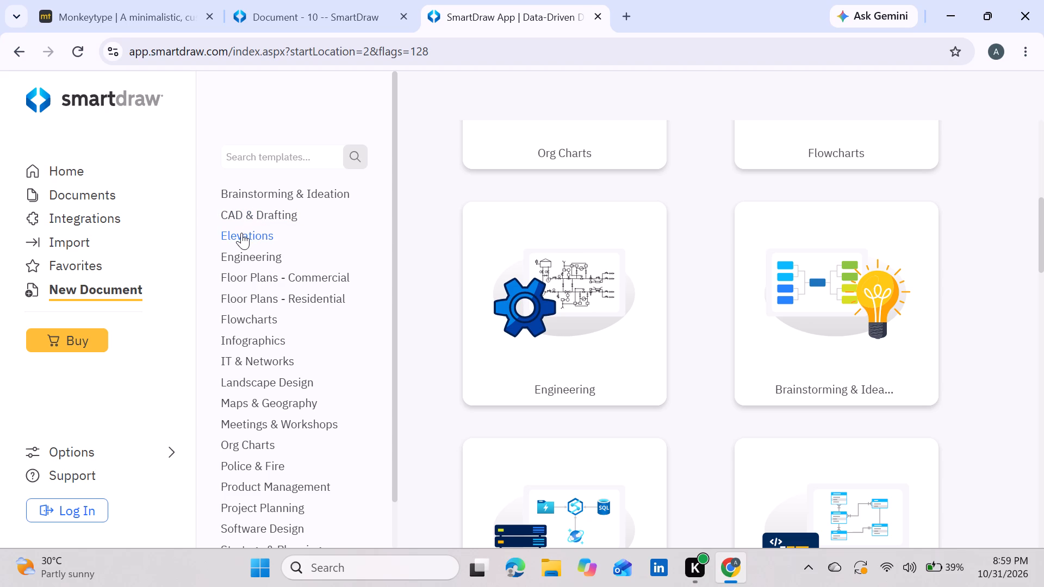
{"action": "double_click", "coordinate": [241, 233]}
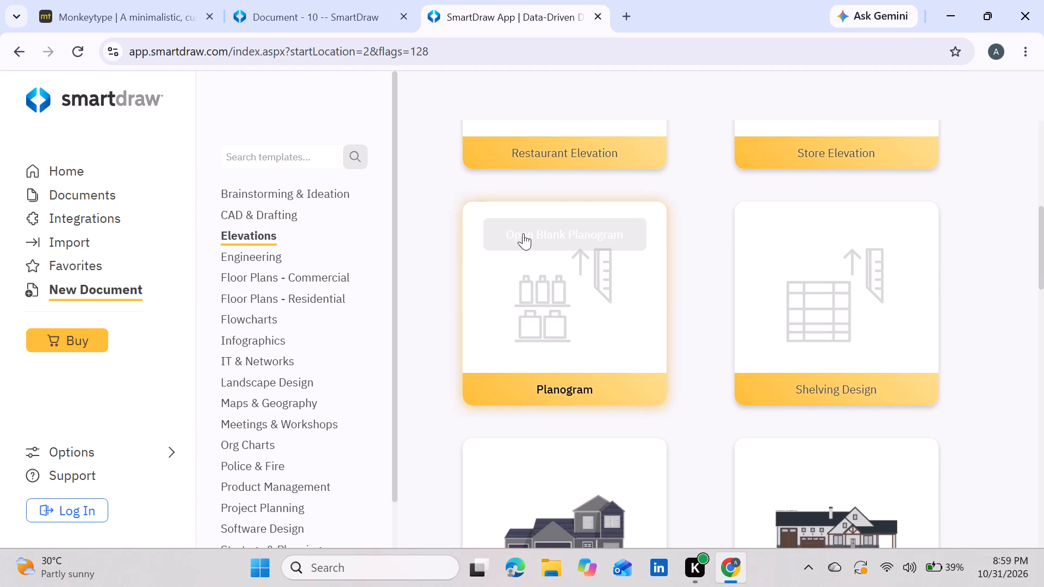
{"action": "scroll", "coordinate": [523, 233], "scroll_direction": "up", "scroll_amount": 2}
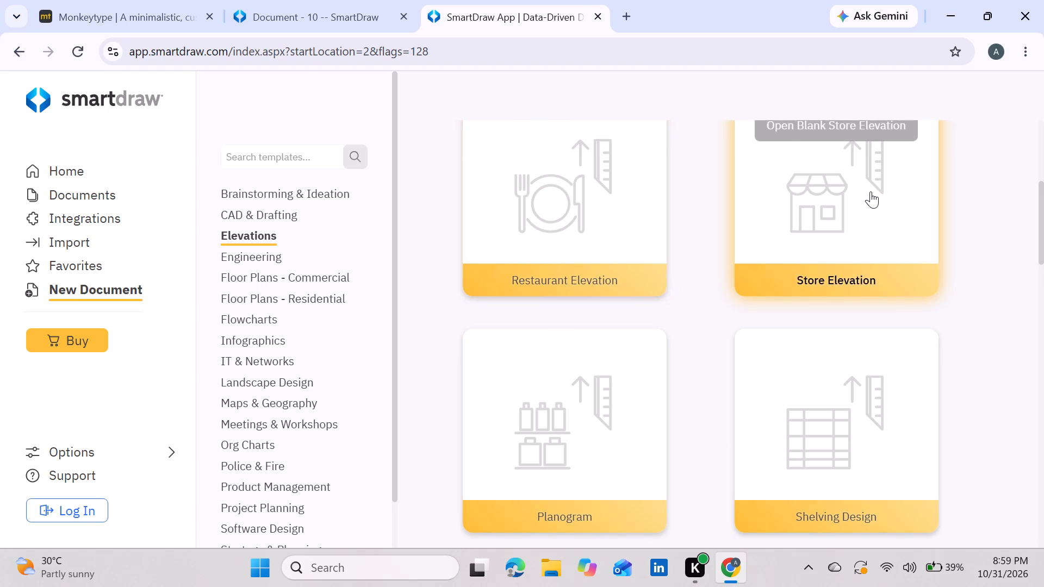
{"action": "scroll", "coordinate": [672, 309], "scroll_direction": "down", "scroll_amount": 4}
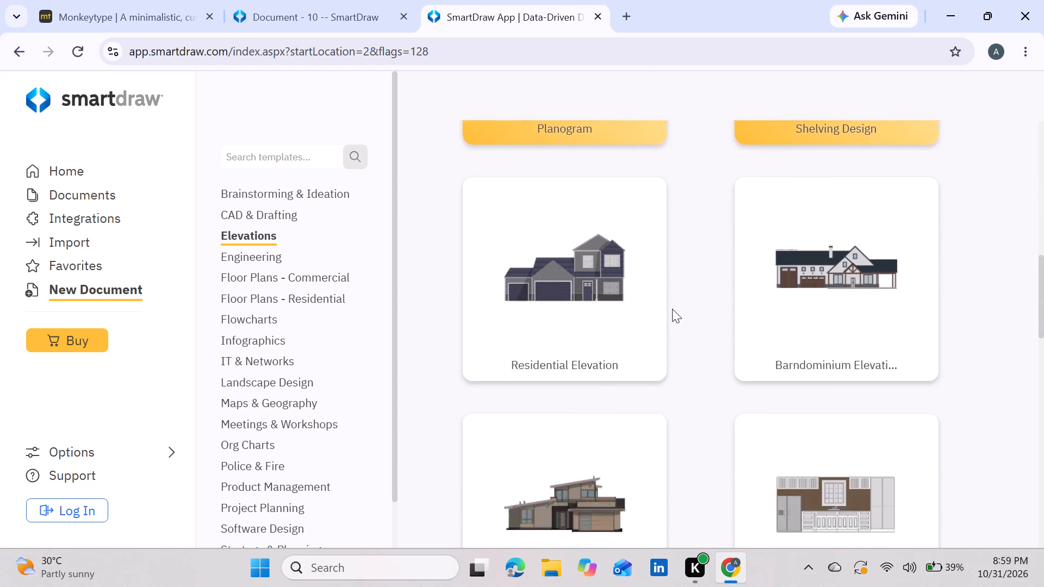
{"action": "scroll", "coordinate": [672, 309], "scroll_direction": "down", "scroll_amount": 1}
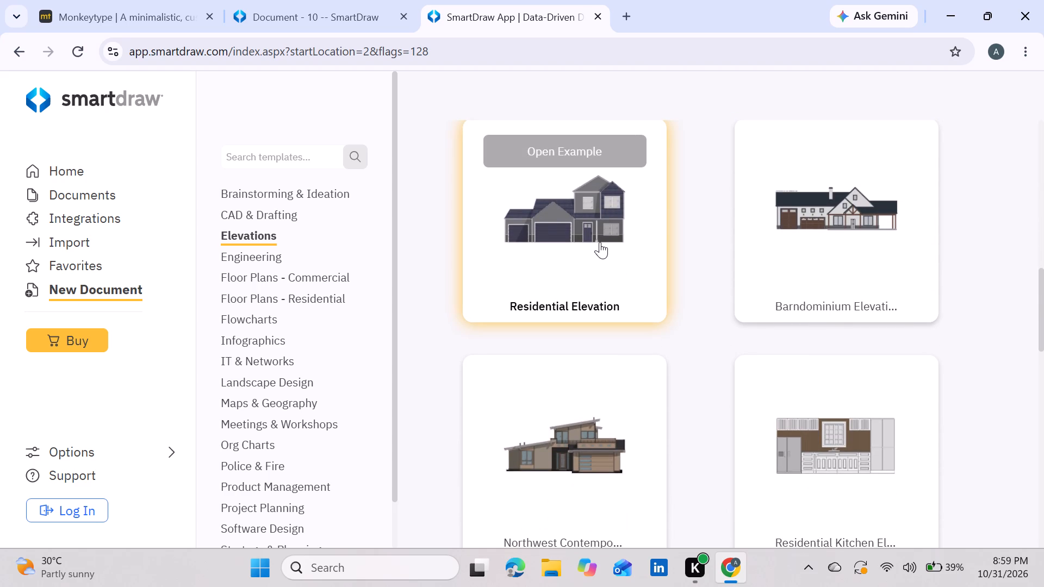
{"action": "left_click", "coordinate": [600, 242]}
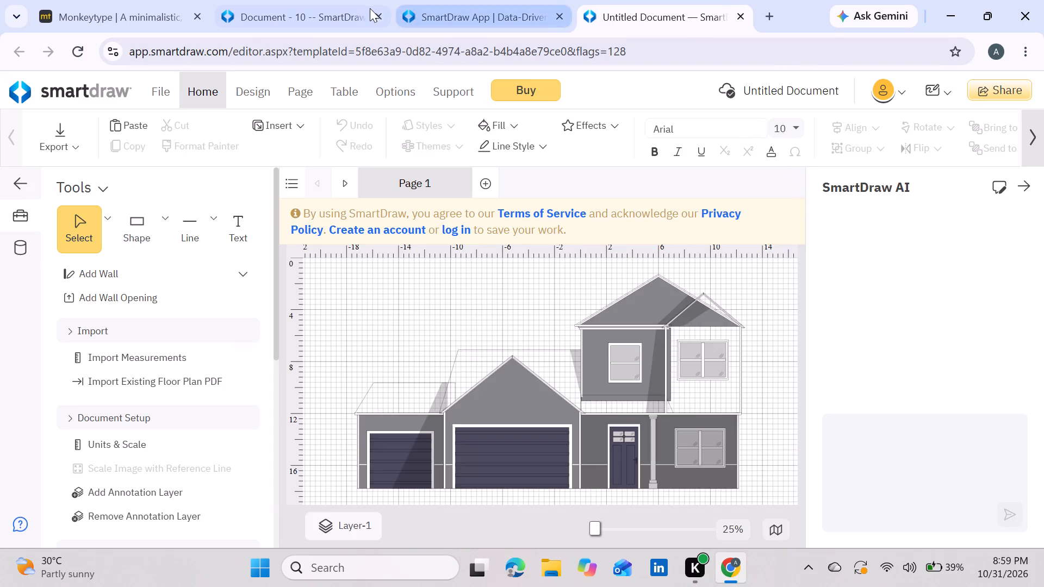
{"action": "left_click", "coordinate": [378, 14]}
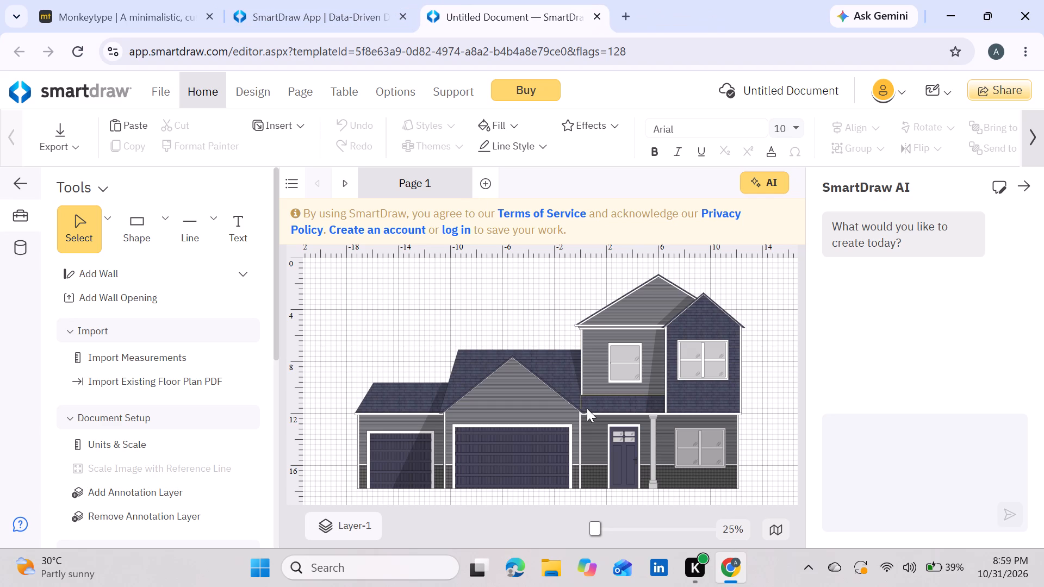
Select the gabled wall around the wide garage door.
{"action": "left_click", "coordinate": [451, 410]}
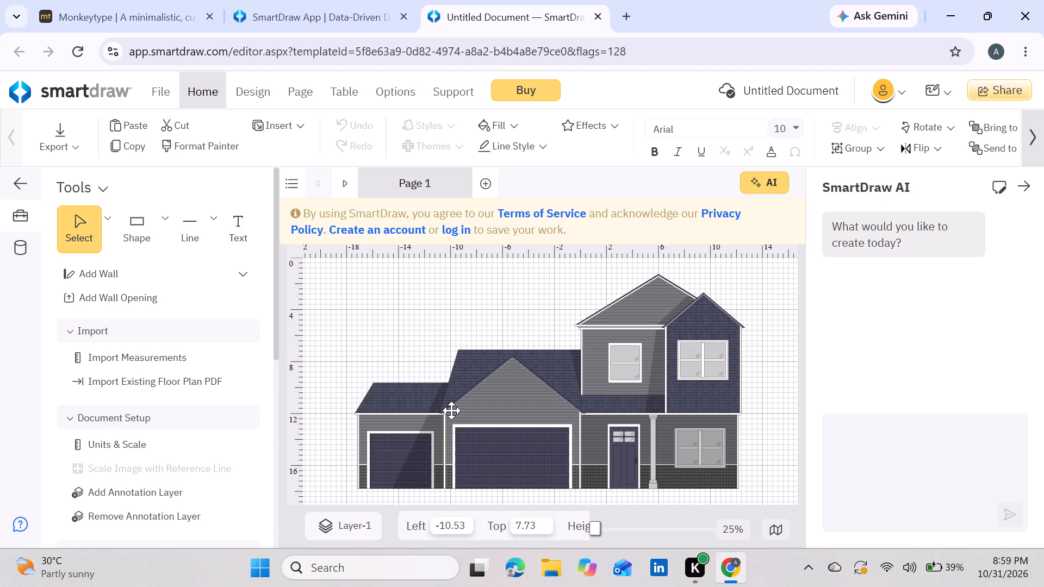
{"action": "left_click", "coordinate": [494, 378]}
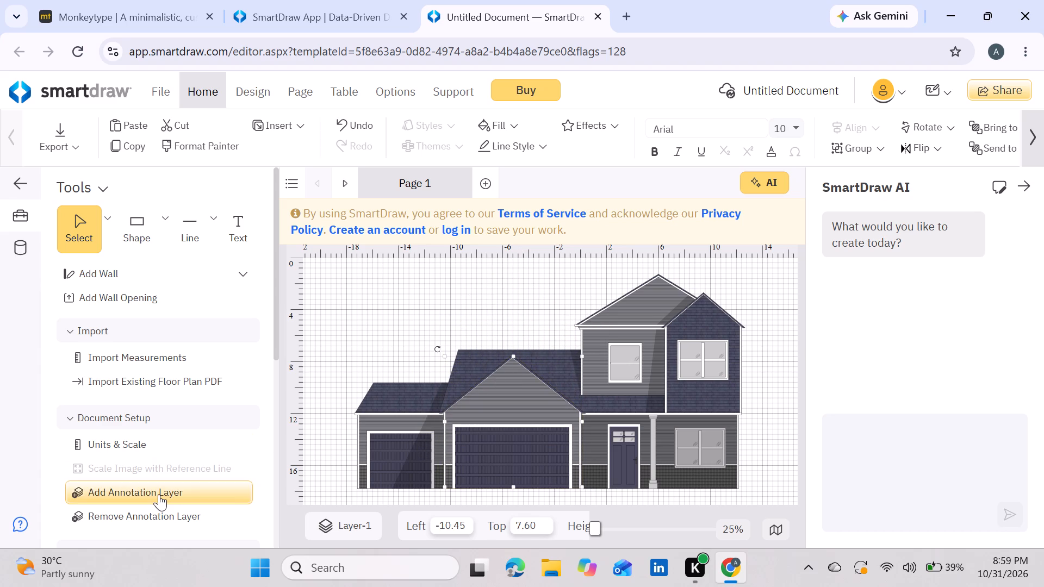
Place a Tapered Column Smooth symbol from the Architectural Features (Elevation) library onto the small garage door.
{"action": "scroll", "coordinate": [159, 494], "scroll_direction": "down", "scroll_amount": 5}
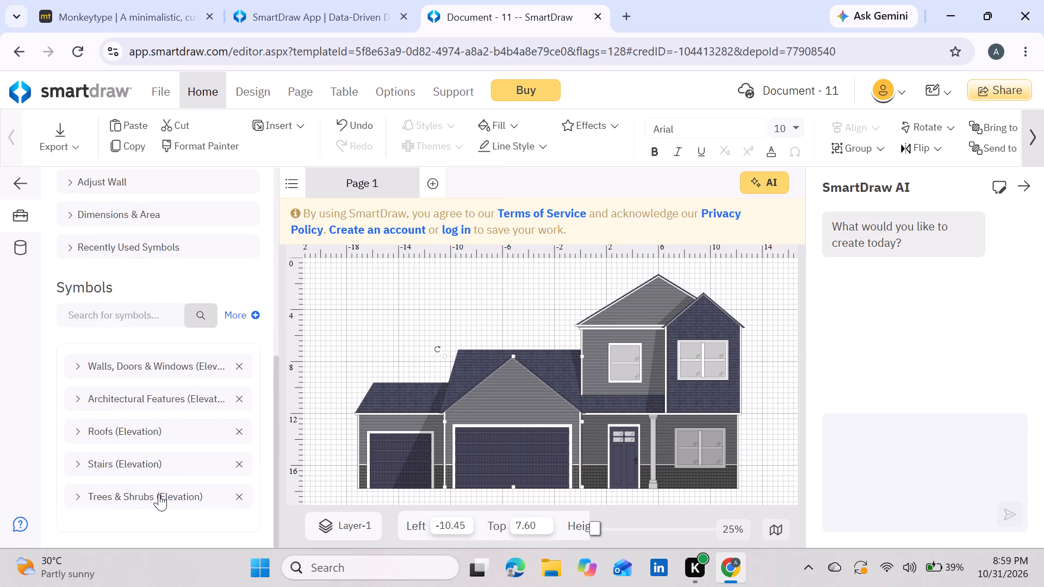
{"action": "scroll", "coordinate": [159, 494], "scroll_direction": "down", "scroll_amount": 1}
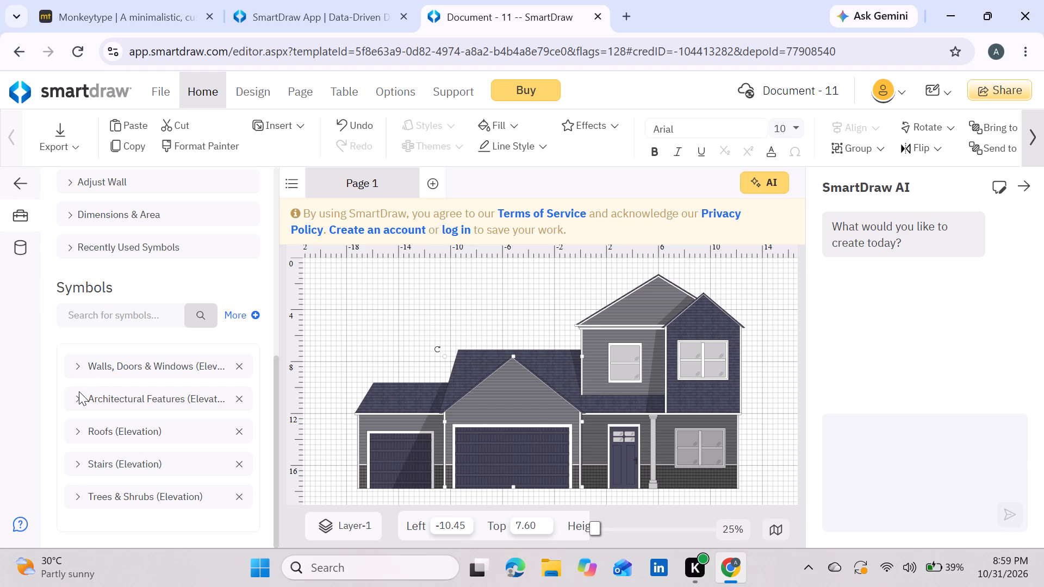
{"action": "left_click", "coordinate": [78, 401]}
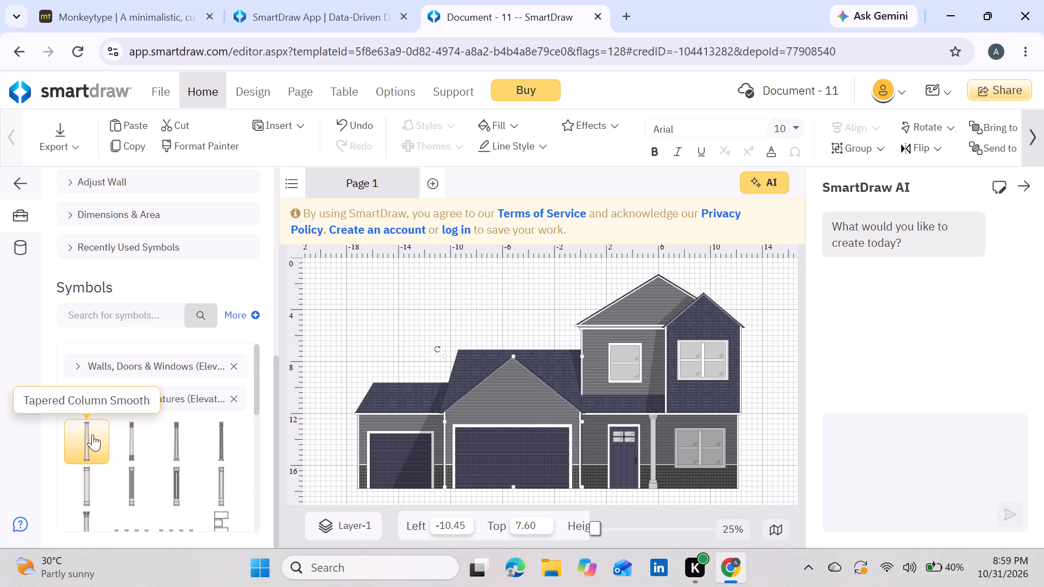
{"action": "left_click_drag", "start_coordinate": [92, 434], "coordinate": [386, 462]}
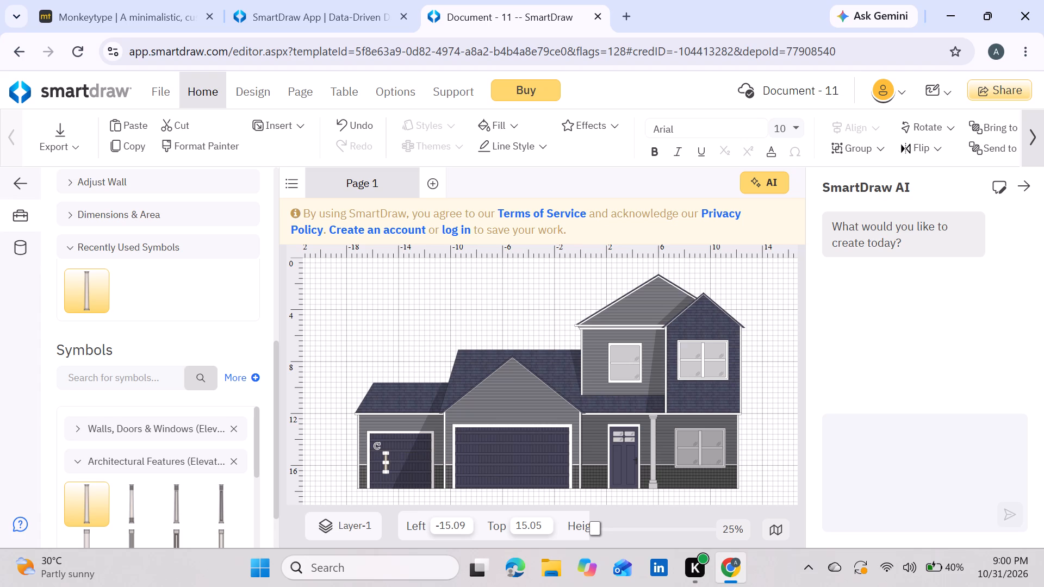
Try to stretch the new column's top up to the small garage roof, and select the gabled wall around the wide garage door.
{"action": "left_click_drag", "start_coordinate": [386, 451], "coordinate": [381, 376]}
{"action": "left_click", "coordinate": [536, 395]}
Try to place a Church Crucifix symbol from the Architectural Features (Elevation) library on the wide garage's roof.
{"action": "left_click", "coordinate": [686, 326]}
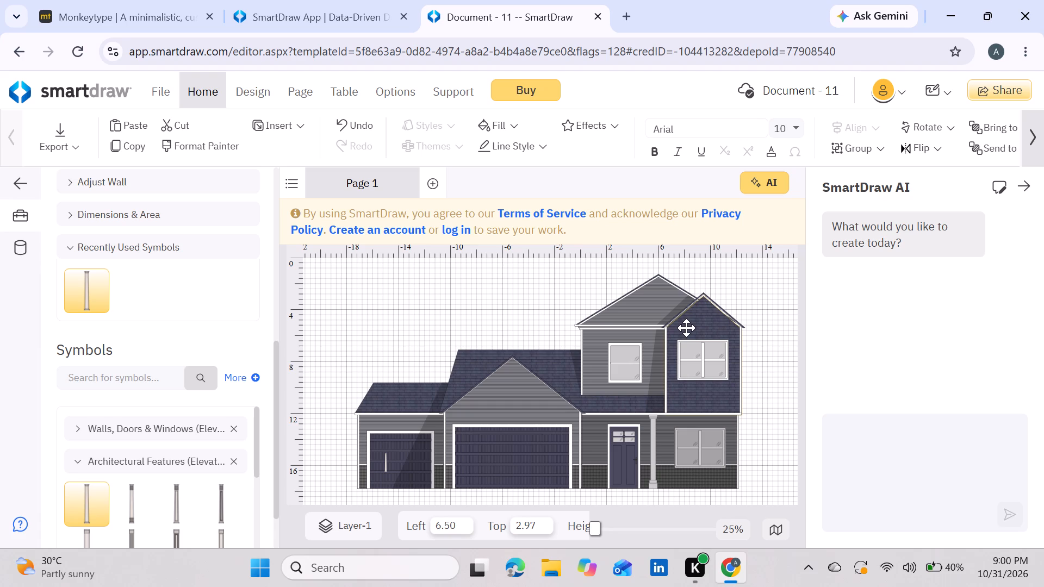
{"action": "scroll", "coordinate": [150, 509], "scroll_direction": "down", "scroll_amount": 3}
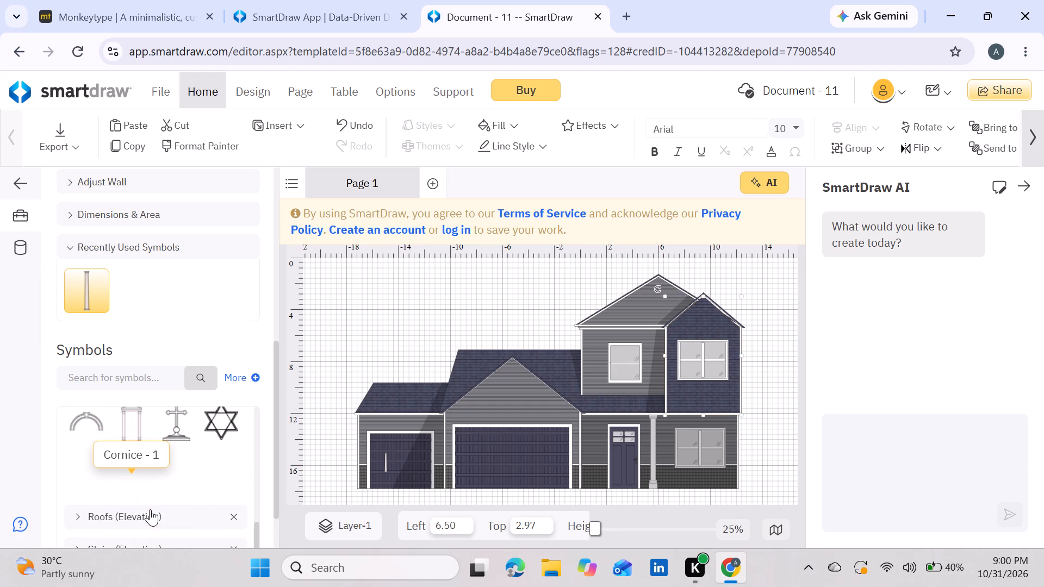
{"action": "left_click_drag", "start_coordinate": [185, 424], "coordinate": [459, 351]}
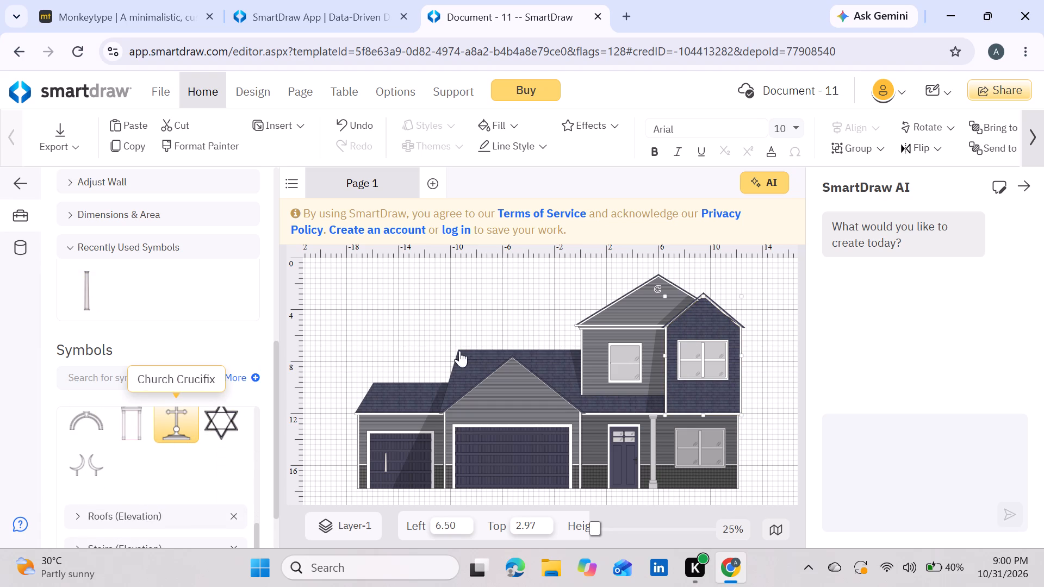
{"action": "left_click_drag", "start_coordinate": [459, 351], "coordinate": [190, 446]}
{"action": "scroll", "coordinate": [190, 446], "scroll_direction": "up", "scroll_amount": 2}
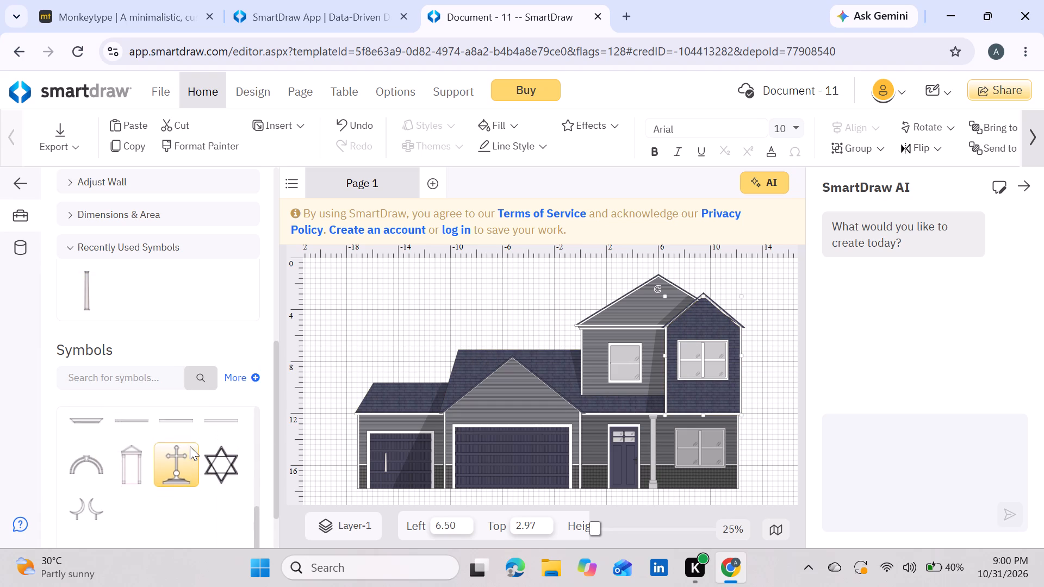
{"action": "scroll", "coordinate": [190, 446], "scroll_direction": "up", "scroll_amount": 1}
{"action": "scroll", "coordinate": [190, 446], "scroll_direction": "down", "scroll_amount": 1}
Place the six-pointed star symbol from the Architectural Features (Elevation) library above the small garage roof, at about left -11.93, top 6.60.
{"action": "left_click_drag", "start_coordinate": [227, 444], "coordinate": [489, 332]}
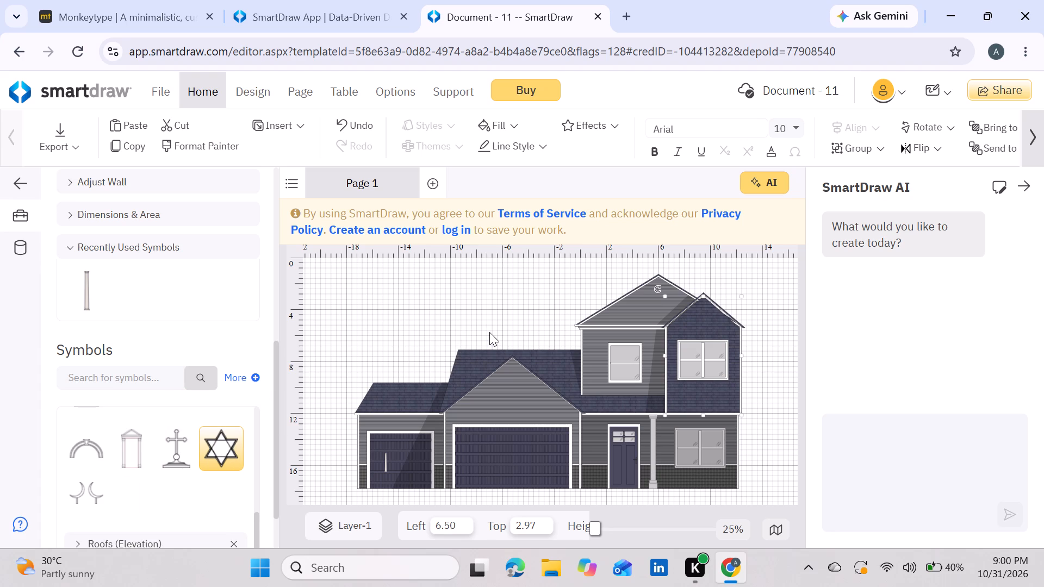
{"action": "scroll", "coordinate": [148, 473], "scroll_direction": "up", "scroll_amount": 2}
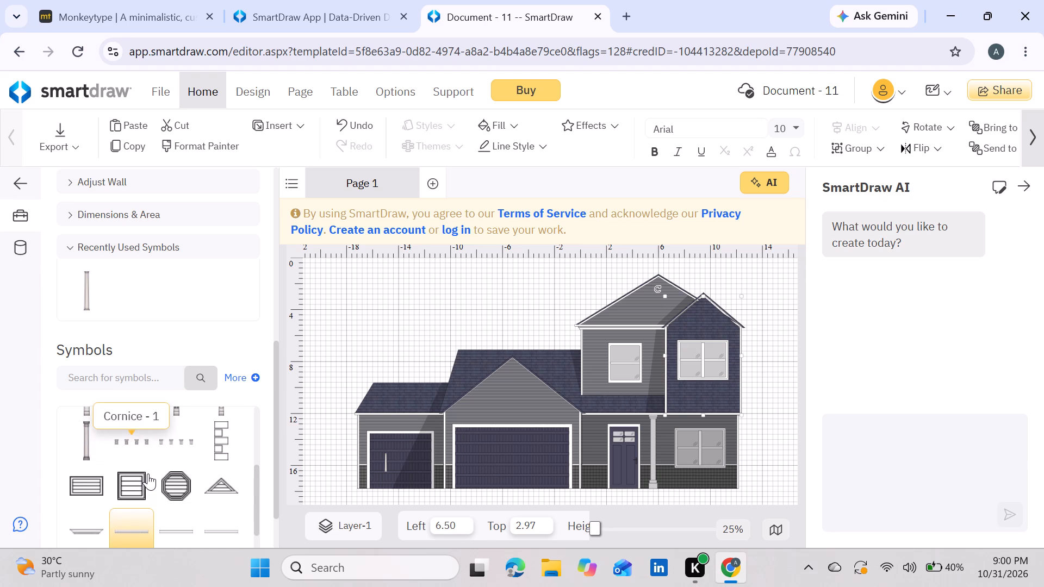
{"action": "scroll", "coordinate": [148, 473], "scroll_direction": "up", "scroll_amount": 1}
{"action": "scroll", "coordinate": [148, 473], "scroll_direction": "down", "scroll_amount": 3}
{"action": "scroll", "coordinate": [148, 473], "scroll_direction": "up", "scroll_amount": 1}
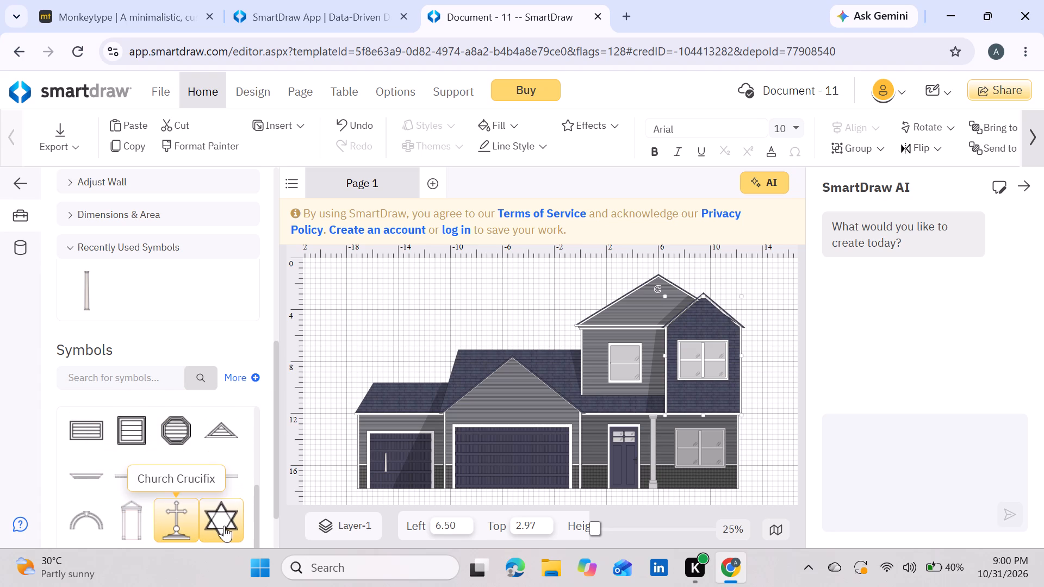
{"action": "left_click", "coordinate": [226, 526]}
{"action": "left_click_drag", "start_coordinate": [226, 526], "coordinate": [445, 347]}
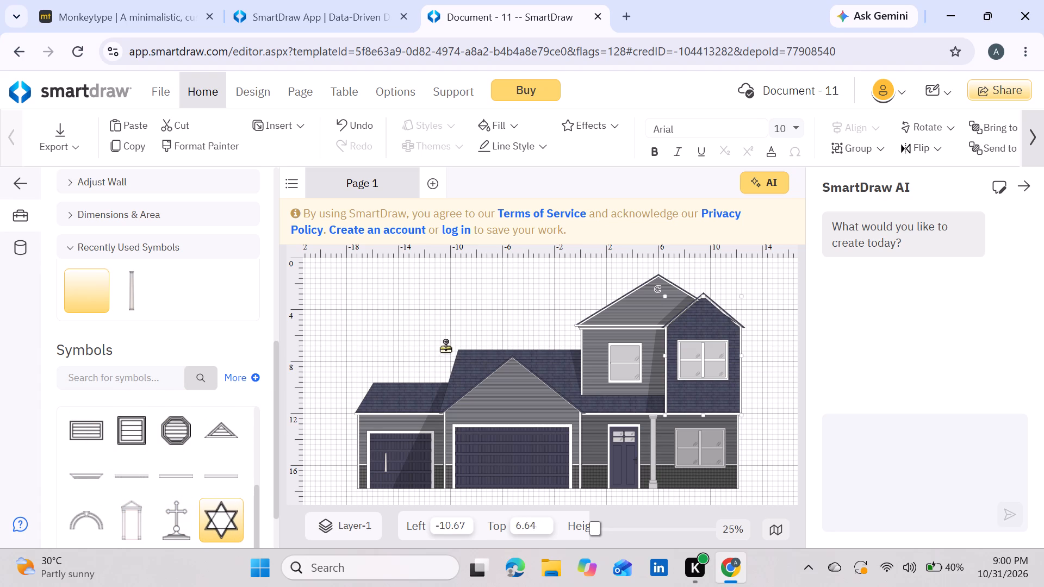
{"action": "left_click_drag", "start_coordinate": [445, 347], "coordinate": [430, 348]}
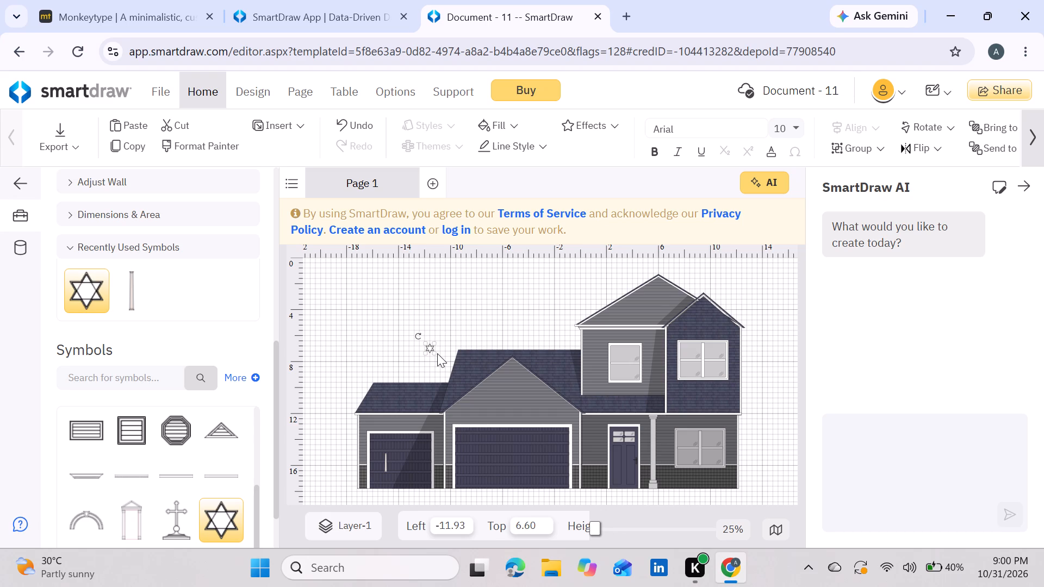
Enlarge the six-pointed star and stand it on the peak of the wide garage's gable.
{"action": "left_click_drag", "start_coordinate": [435, 353], "coordinate": [467, 381]}
{"action": "left_click_drag", "start_coordinate": [467, 381], "coordinate": [493, 389]}
{"action": "left_click_drag", "start_coordinate": [466, 386], "coordinate": [512, 328]}
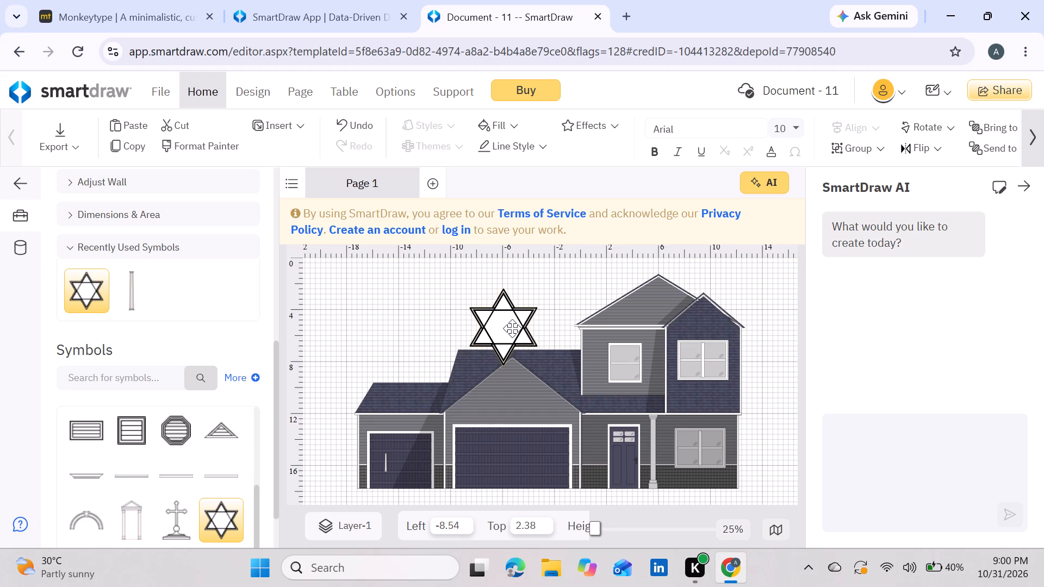
{"action": "left_click_drag", "start_coordinate": [512, 328], "coordinate": [519, 316]}
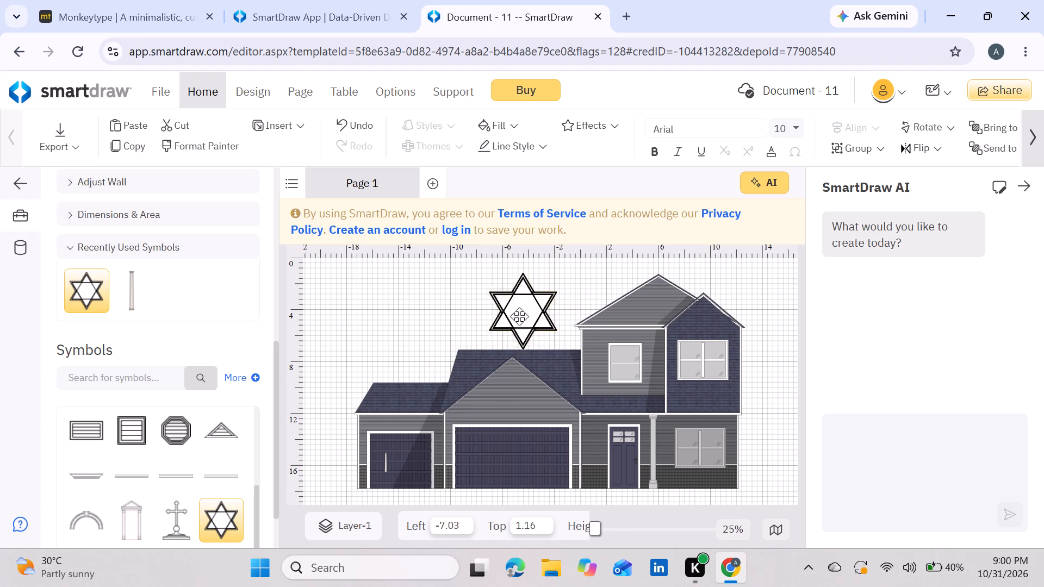
{"action": "left_click_drag", "start_coordinate": [519, 316], "coordinate": [520, 325]}
{"action": "left_click", "coordinate": [430, 310]}
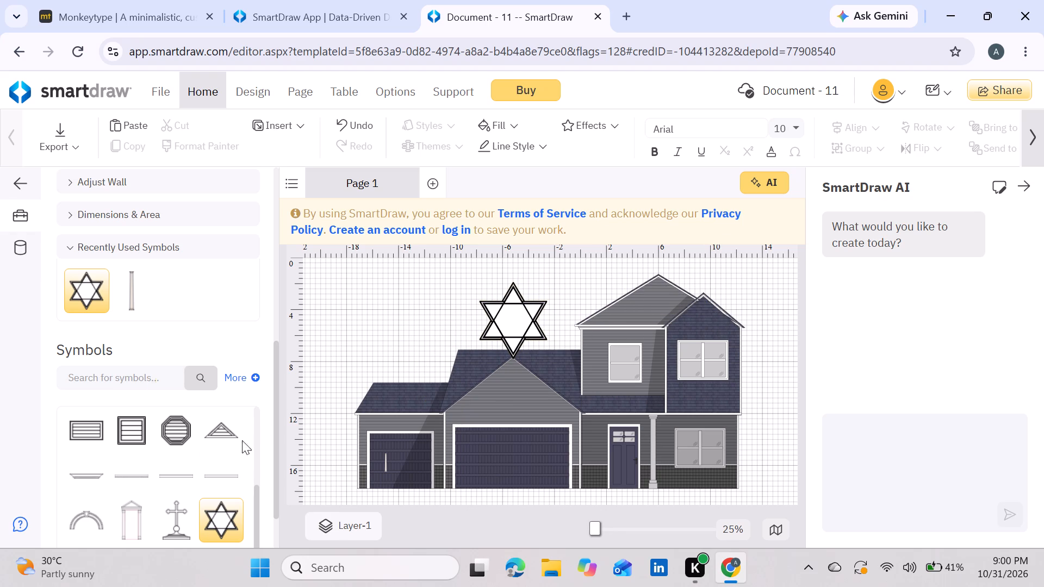
Place an Oak Tree -4 symbol from the Trees & Shrubs (Elevation) library below the small garage, at about left -19.81, top 17.59.
{"action": "scroll", "coordinate": [129, 517], "scroll_direction": "down", "scroll_amount": 1}
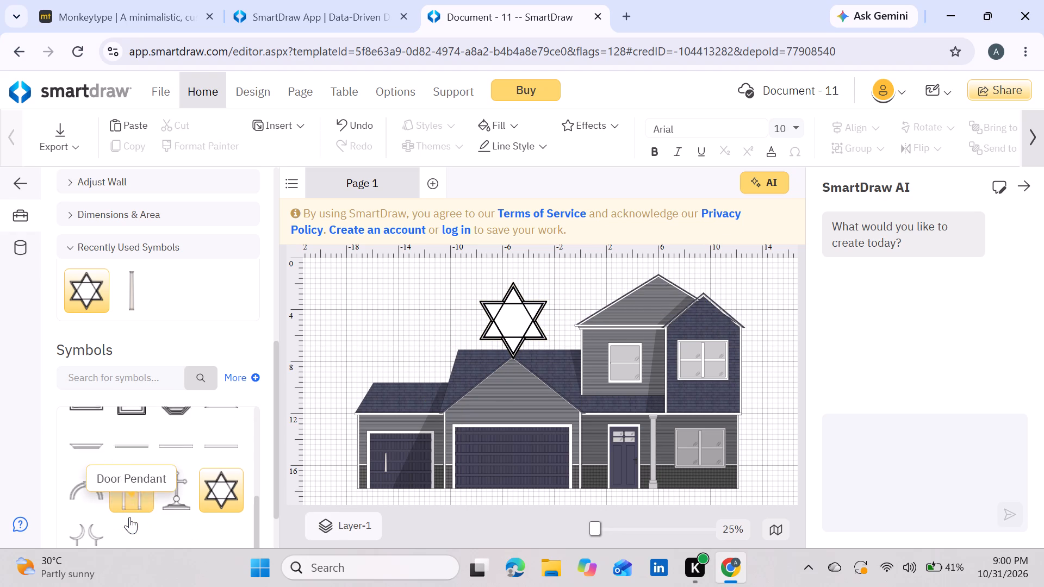
{"action": "scroll", "coordinate": [129, 517], "scroll_direction": "down", "scroll_amount": 3}
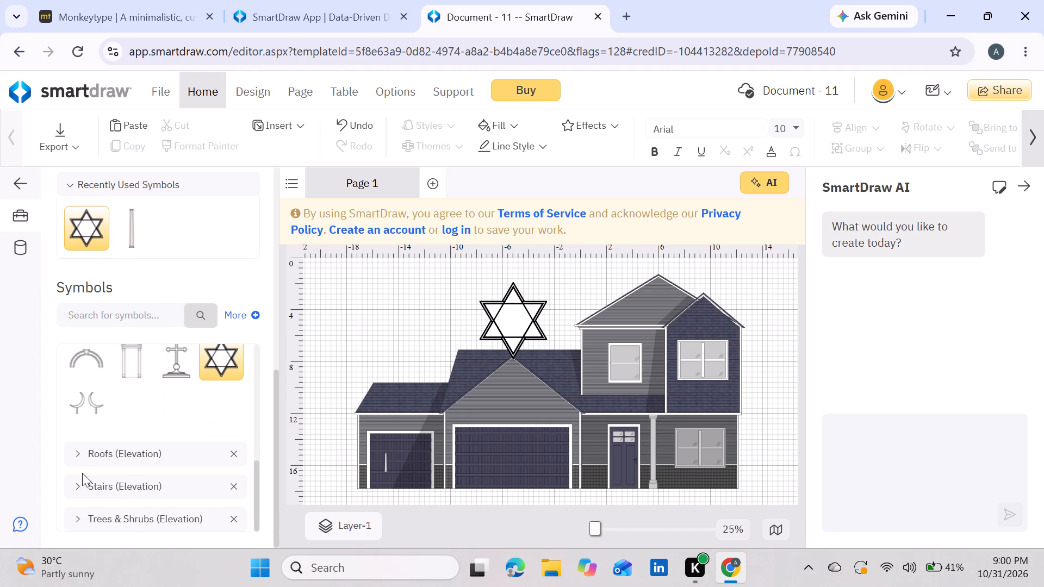
{"action": "scroll", "coordinate": [116, 389], "scroll_direction": "up", "scroll_amount": 1}
{"action": "scroll", "coordinate": [116, 389], "scroll_direction": "down", "scroll_amount": 2}
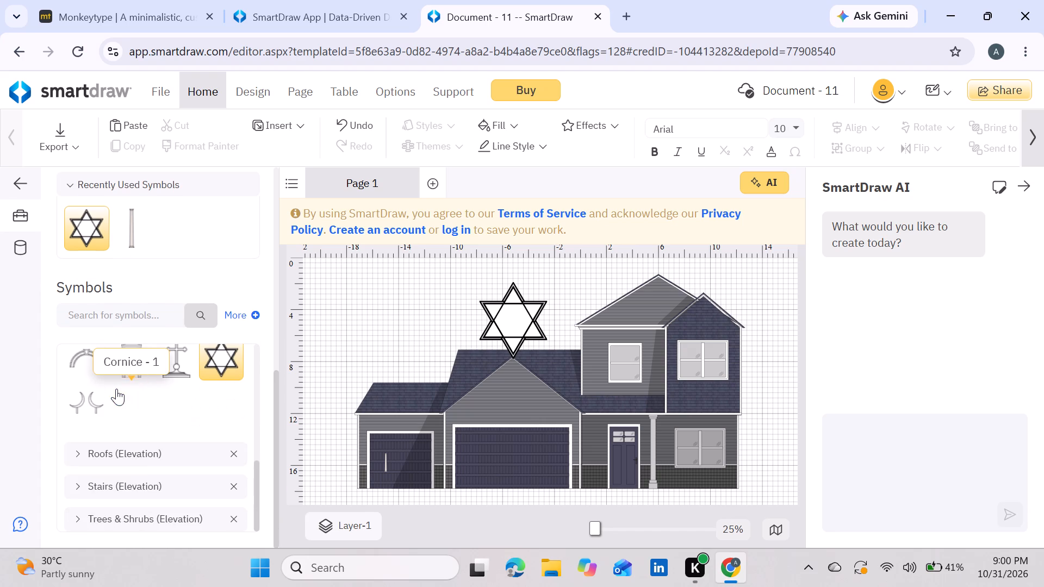
{"action": "left_click", "coordinate": [76, 519]}
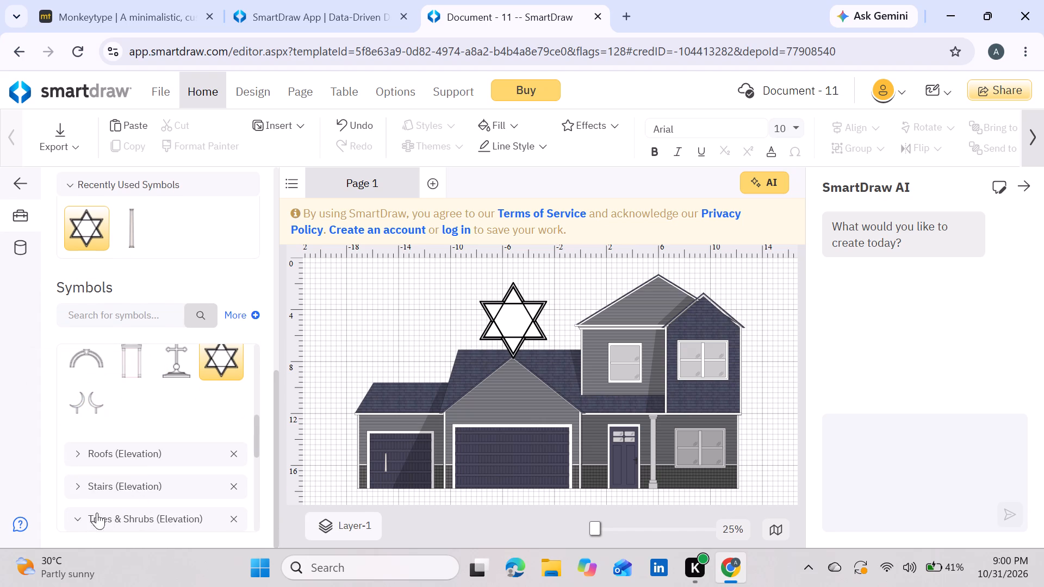
{"action": "scroll", "coordinate": [169, 446], "scroll_direction": "down", "scroll_amount": 2}
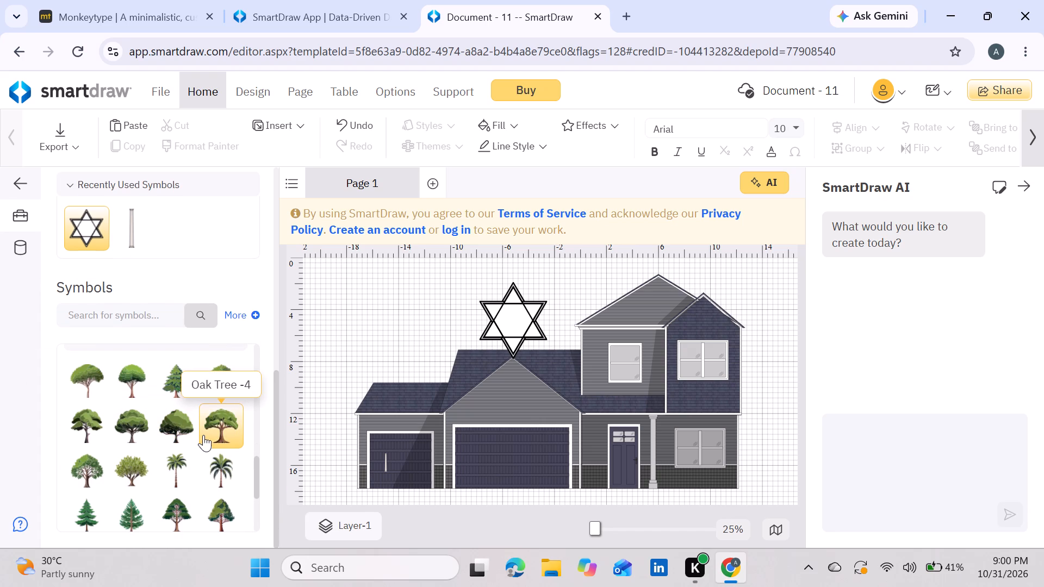
{"action": "left_click_drag", "start_coordinate": [213, 429], "coordinate": [349, 474]}
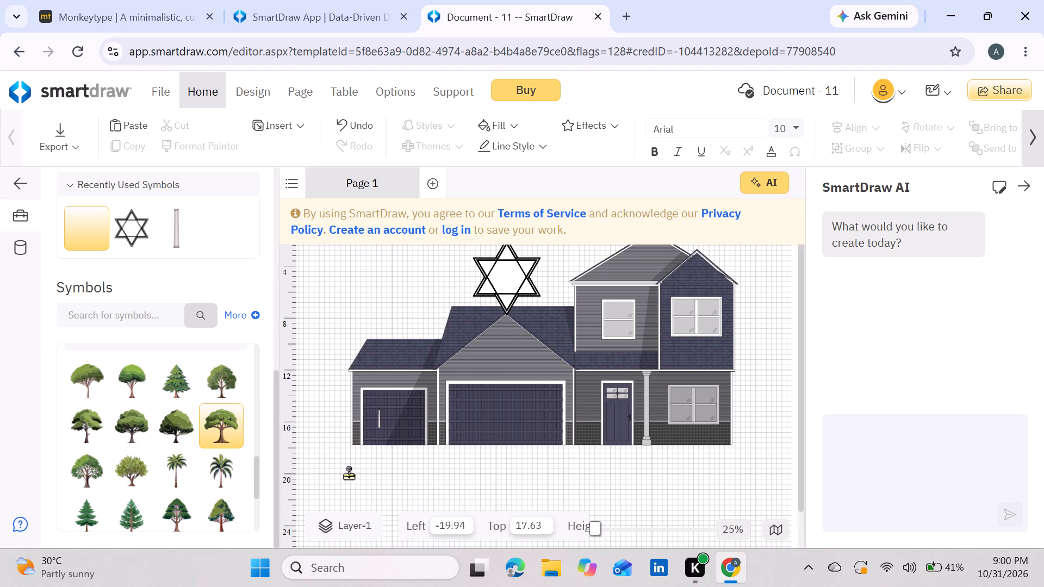
{"action": "left_click_drag", "start_coordinate": [349, 474], "coordinate": [349, 474]}
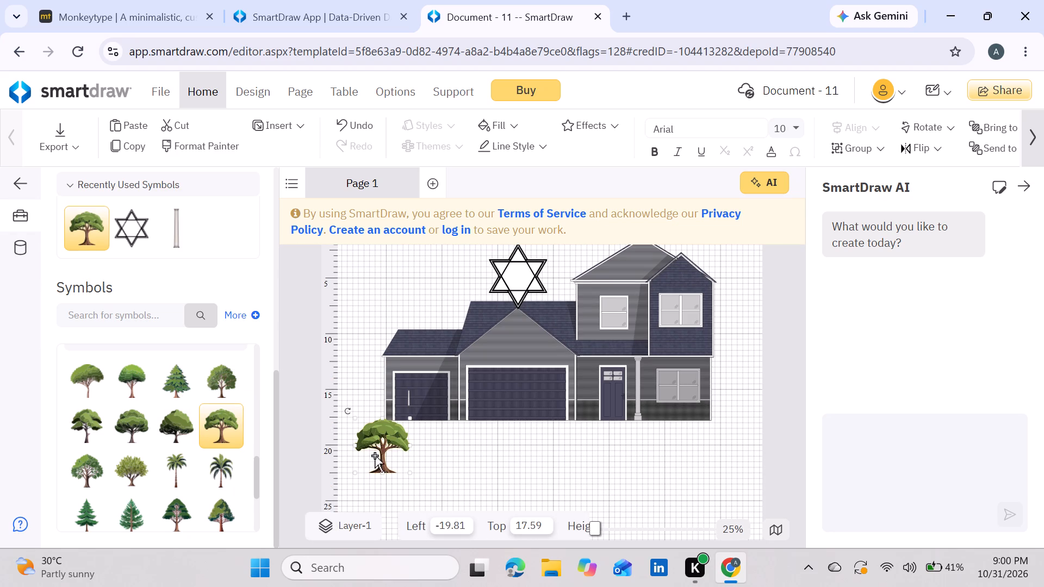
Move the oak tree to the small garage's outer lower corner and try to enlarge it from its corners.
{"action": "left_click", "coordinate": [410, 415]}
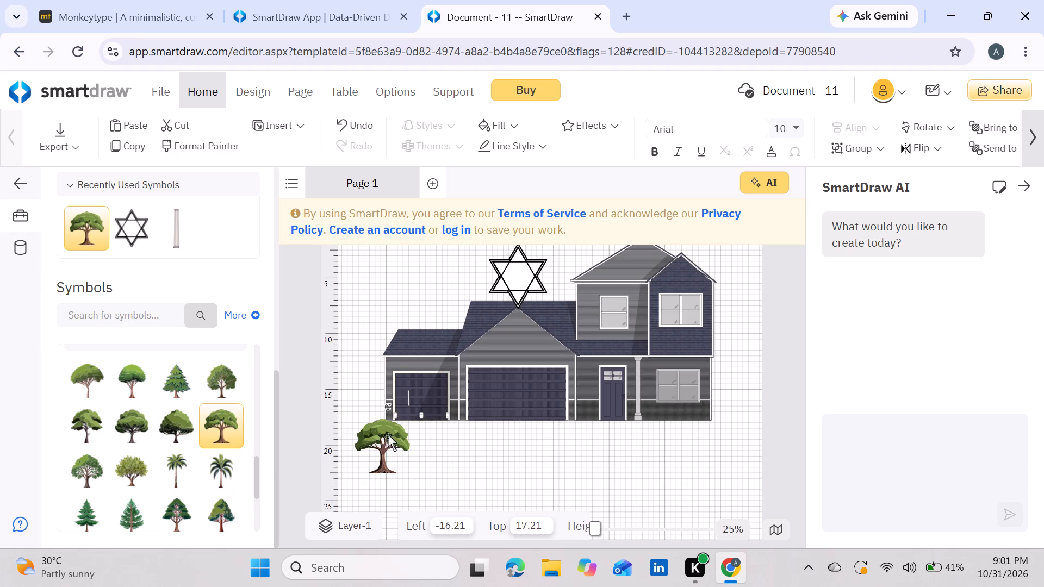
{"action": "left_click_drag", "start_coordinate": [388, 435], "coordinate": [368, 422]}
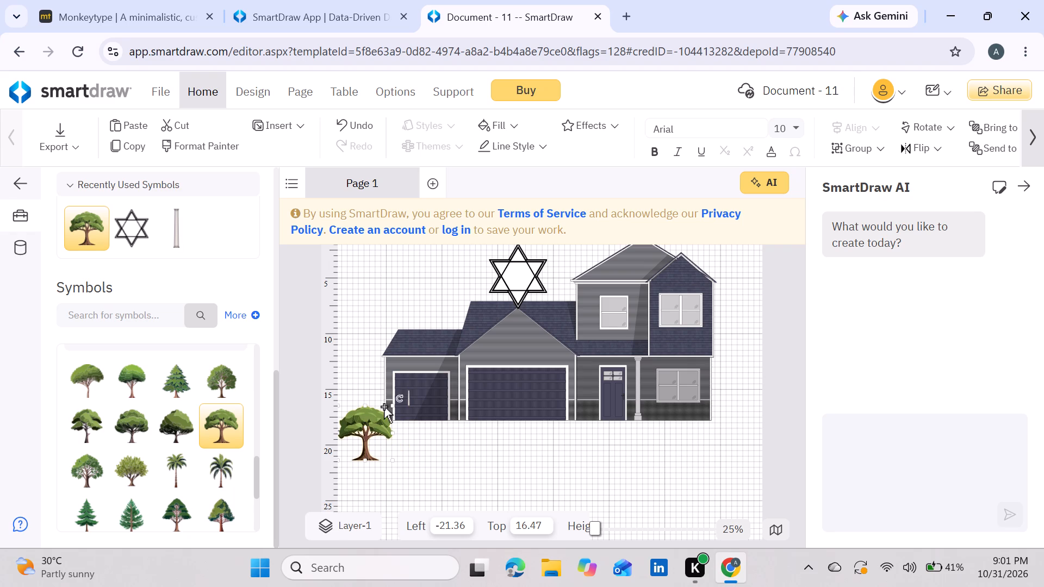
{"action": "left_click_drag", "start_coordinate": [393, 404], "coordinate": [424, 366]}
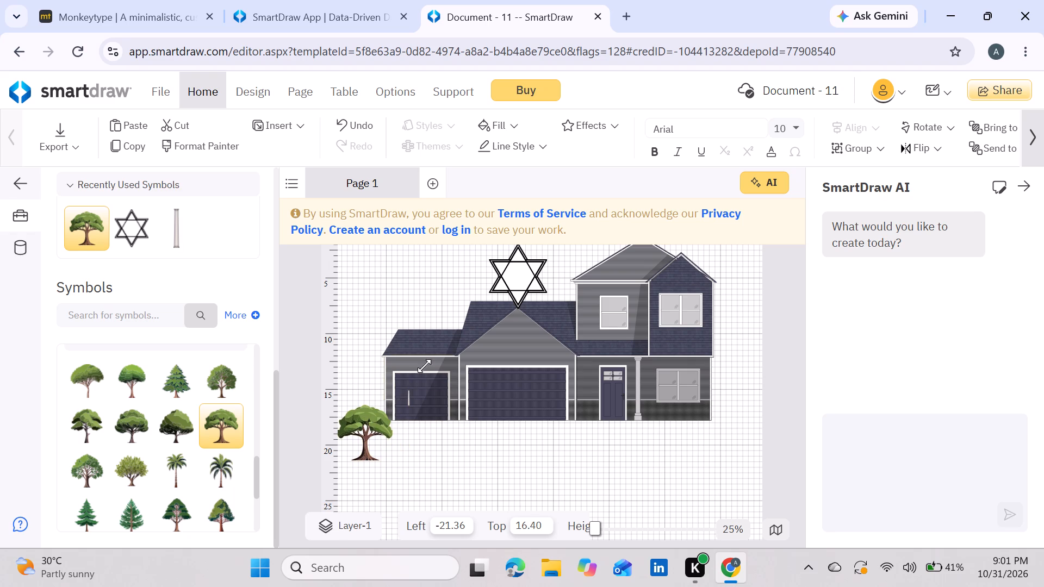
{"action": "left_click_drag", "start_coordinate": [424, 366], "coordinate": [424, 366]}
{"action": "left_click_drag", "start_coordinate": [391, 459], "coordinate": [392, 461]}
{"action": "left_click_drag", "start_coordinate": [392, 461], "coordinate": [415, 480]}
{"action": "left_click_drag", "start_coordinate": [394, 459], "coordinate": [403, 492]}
Move the oak tree to the far side of the house beside the two-storey section, at about left 14.31, top 12.47.
{"action": "left_click_drag", "start_coordinate": [374, 439], "coordinate": [377, 446]}
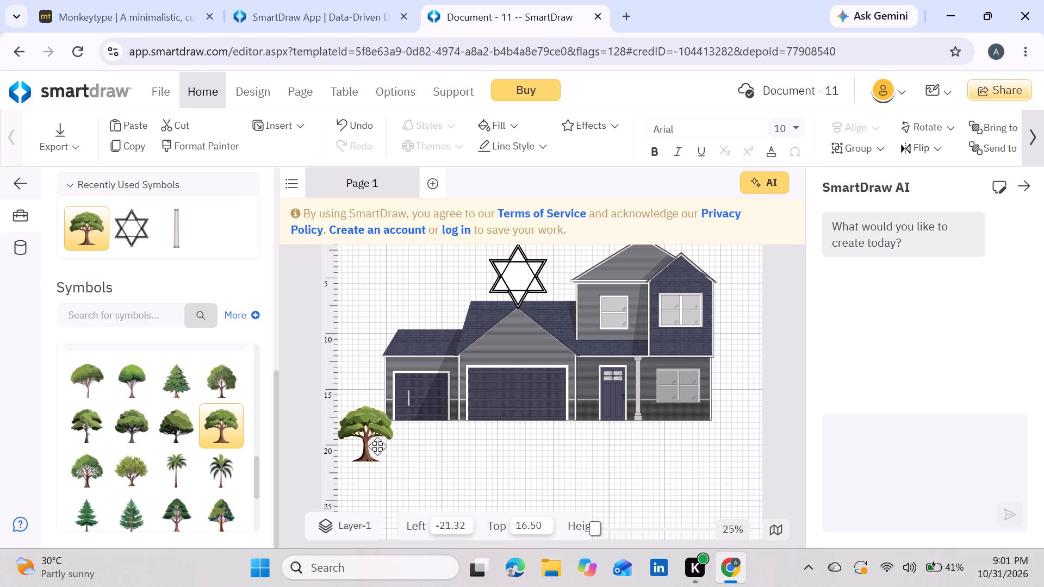
{"action": "left_click_drag", "start_coordinate": [377, 446], "coordinate": [726, 395]}
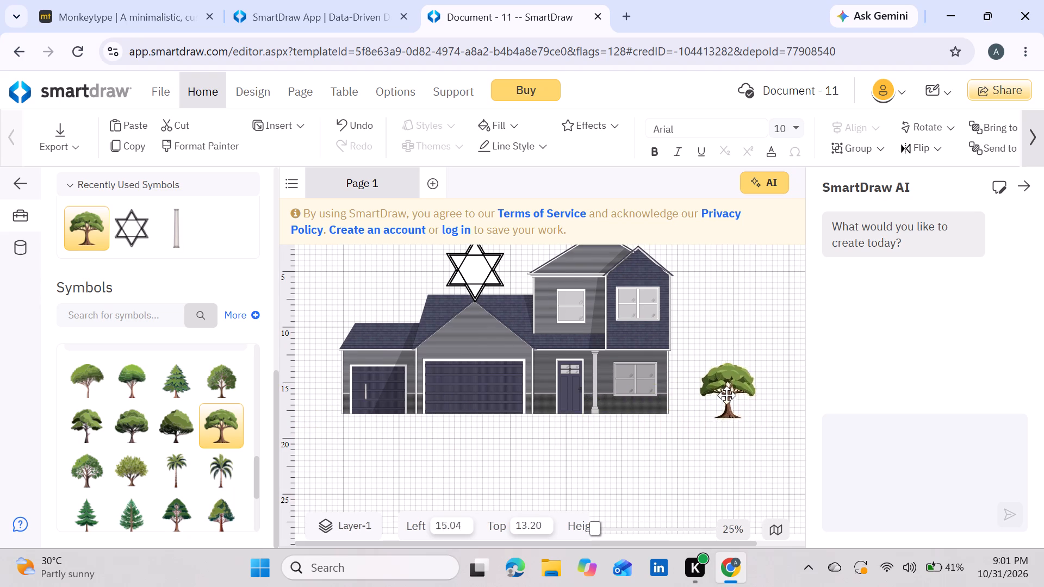
{"action": "left_click_drag", "start_coordinate": [726, 395], "coordinate": [734, 397]}
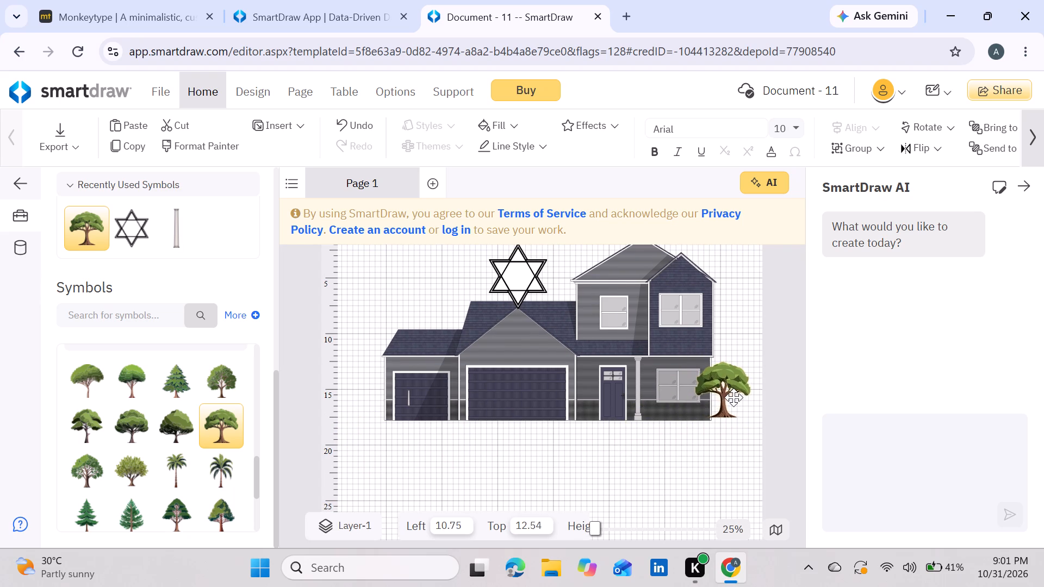
{"action": "left_click_drag", "start_coordinate": [734, 397], "coordinate": [728, 389]}
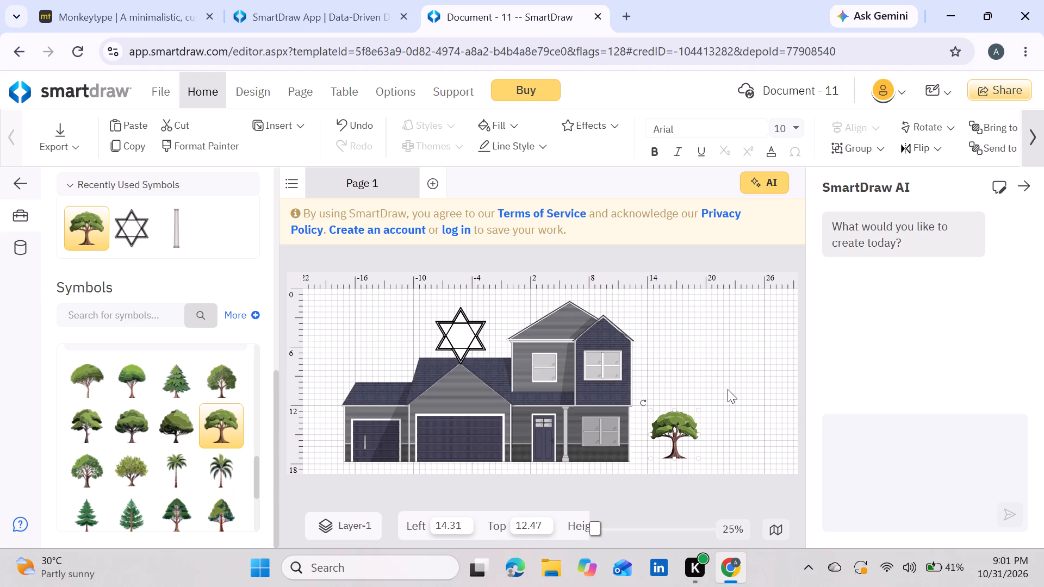
Place an Oak Tree -5 symbol beyond the first oak tree, level with the house base, at about left 22.92, top 12.86.
{"action": "scroll", "coordinate": [603, 374], "scroll_direction": "down", "scroll_amount": 1}
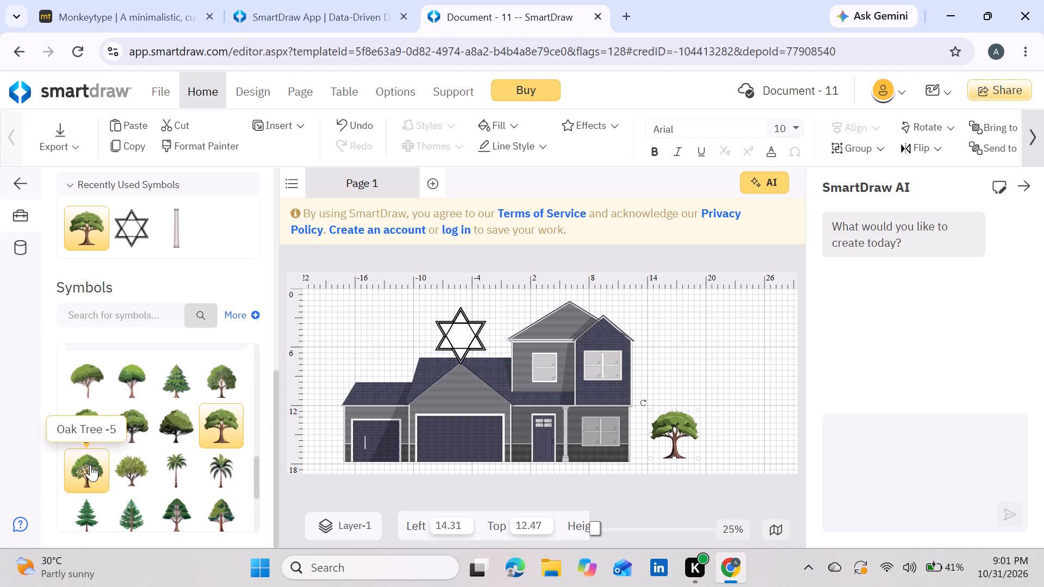
{"action": "left_click_drag", "start_coordinate": [90, 465], "coordinate": [680, 403]}
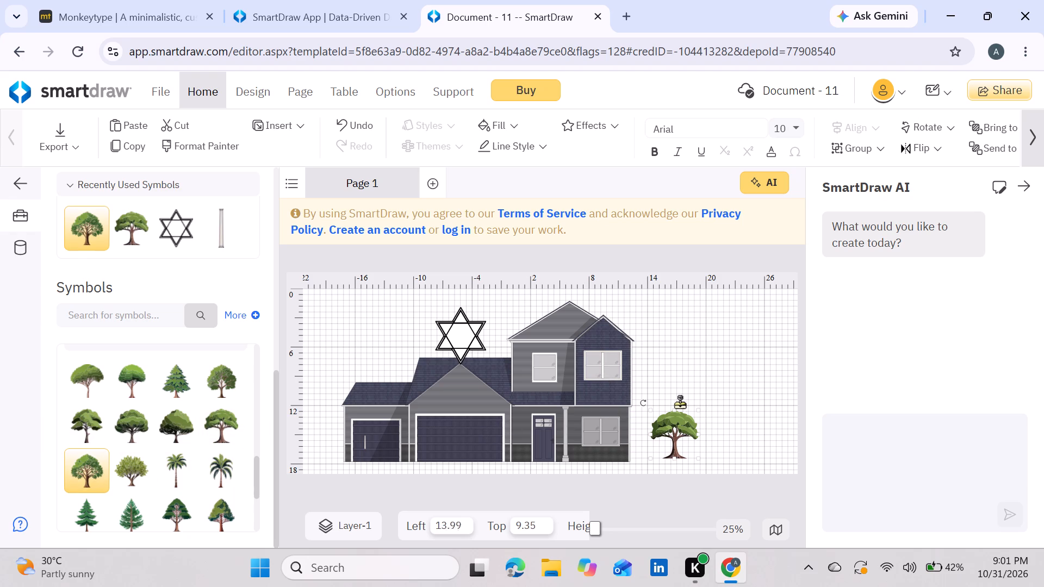
{"action": "left_click_drag", "start_coordinate": [680, 403], "coordinate": [751, 419]}
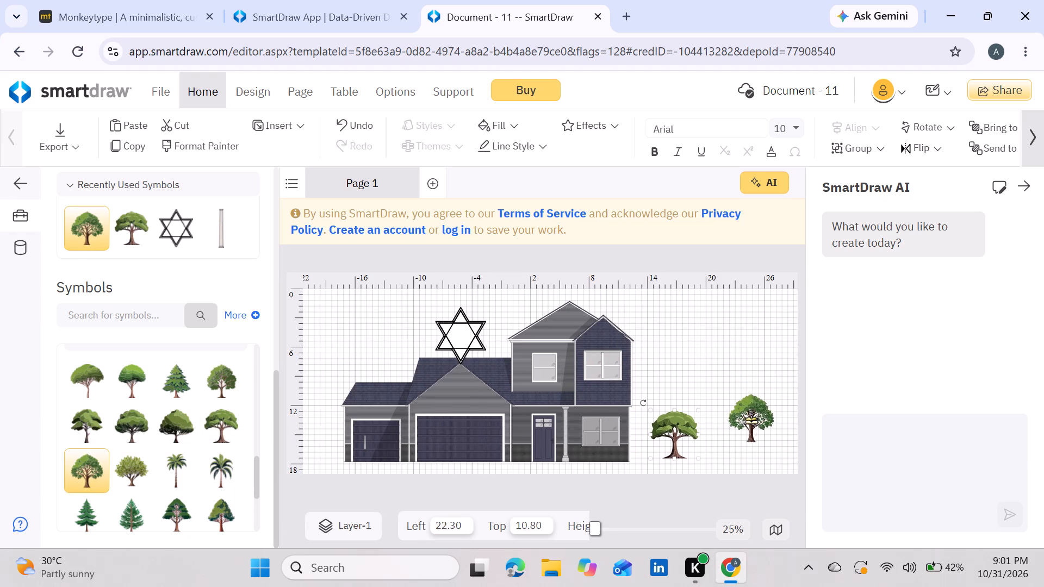
{"action": "left_click_drag", "start_coordinate": [751, 419], "coordinate": [757, 438]}
Start another new document and close the finished Document - 11.
{"action": "scroll", "coordinate": [660, 408], "scroll_direction": "down", "scroll_amount": 2}
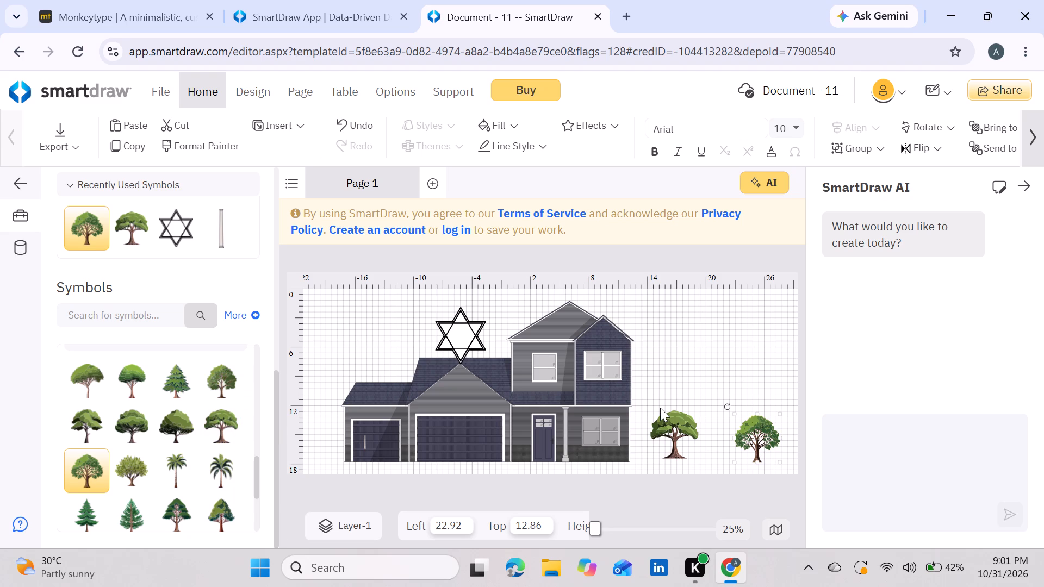
{"action": "scroll", "coordinate": [660, 408], "scroll_direction": "up", "scroll_amount": 2}
{"action": "scroll", "coordinate": [181, 290], "scroll_direction": "up", "scroll_amount": 5}
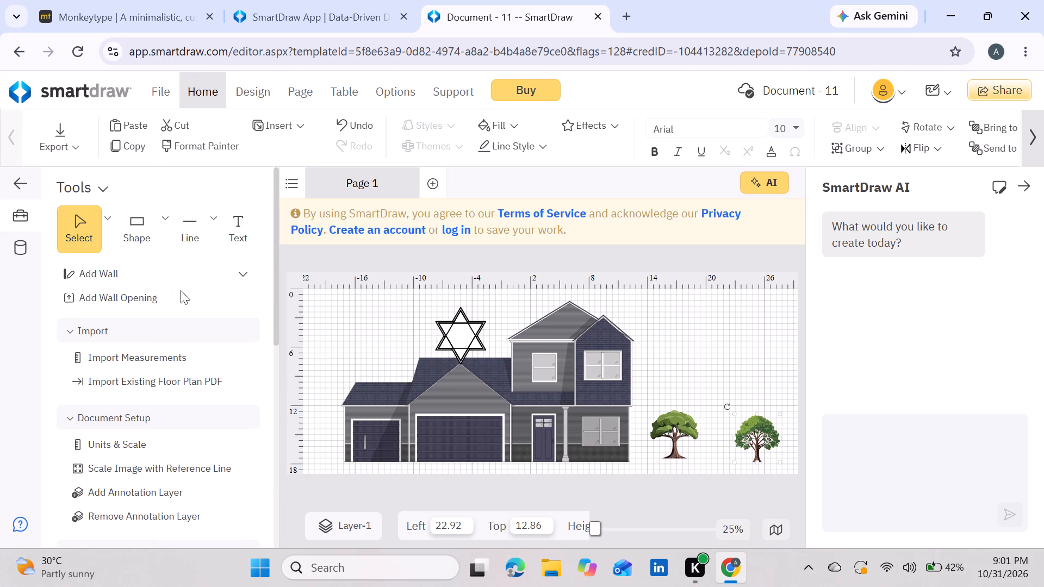
{"action": "left_click", "coordinate": [157, 91]}
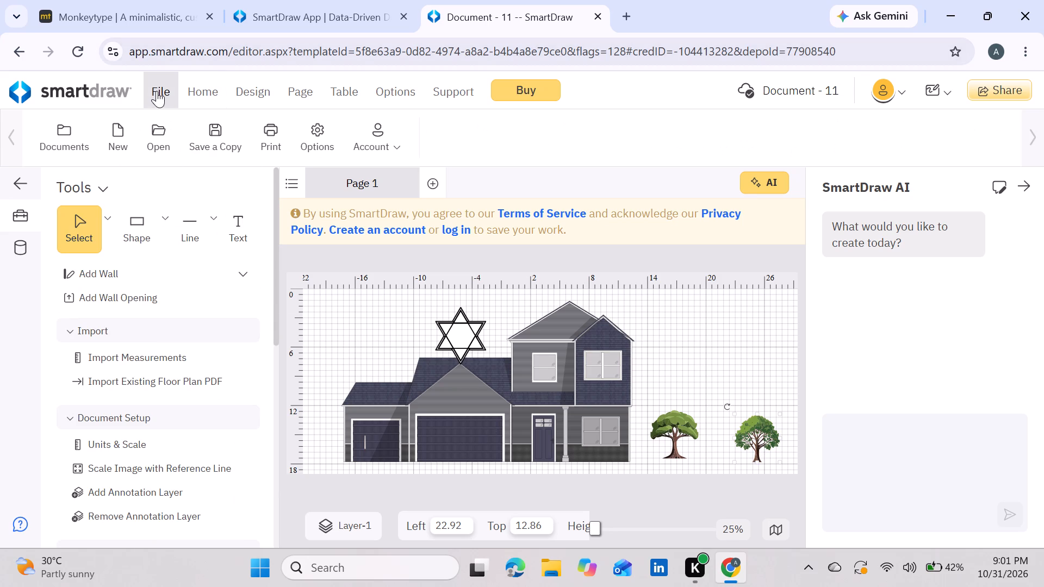
{"action": "left_click", "coordinate": [109, 141]}
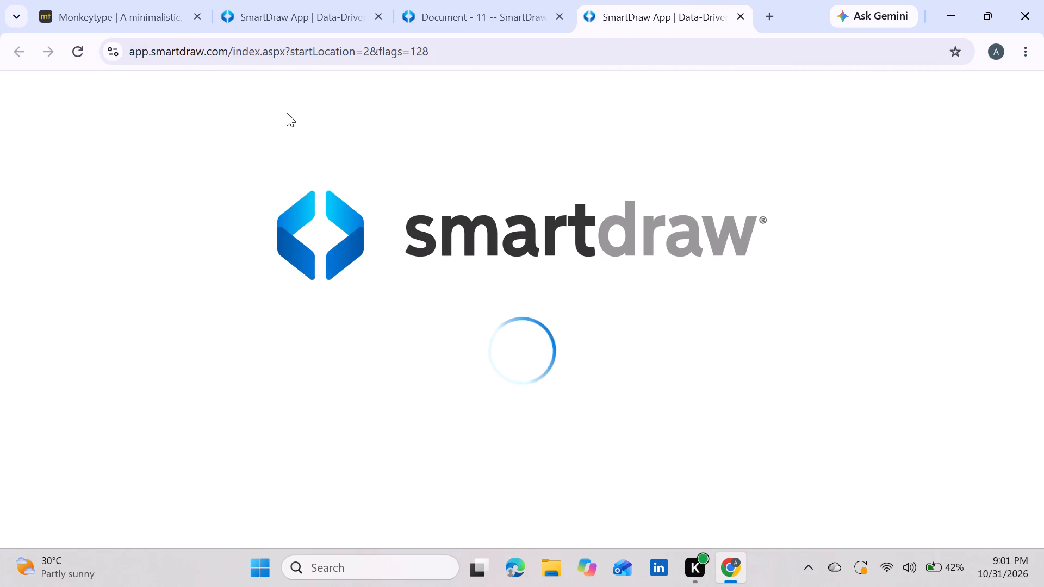
{"action": "left_click", "coordinate": [561, 16]}
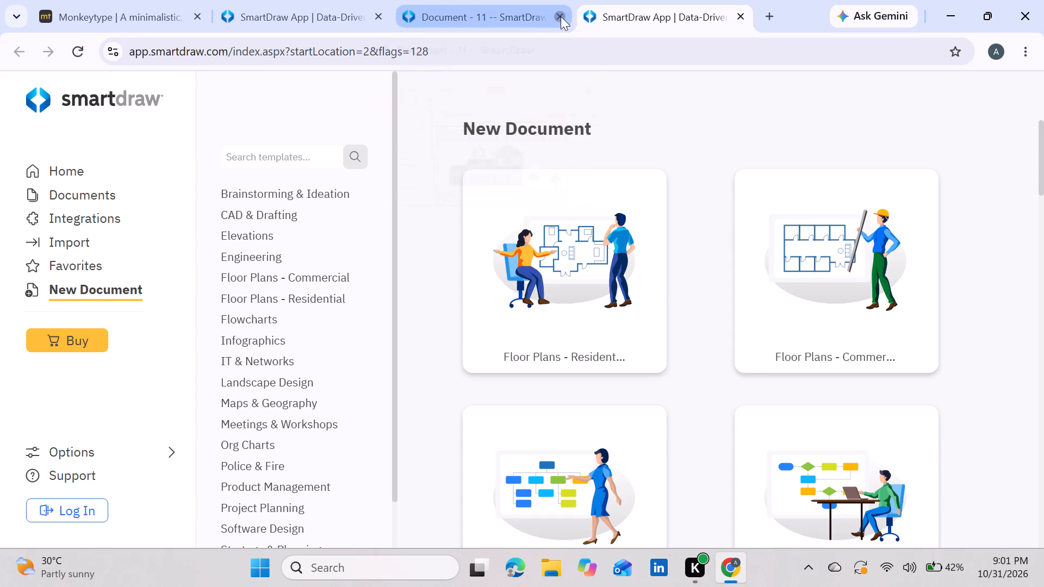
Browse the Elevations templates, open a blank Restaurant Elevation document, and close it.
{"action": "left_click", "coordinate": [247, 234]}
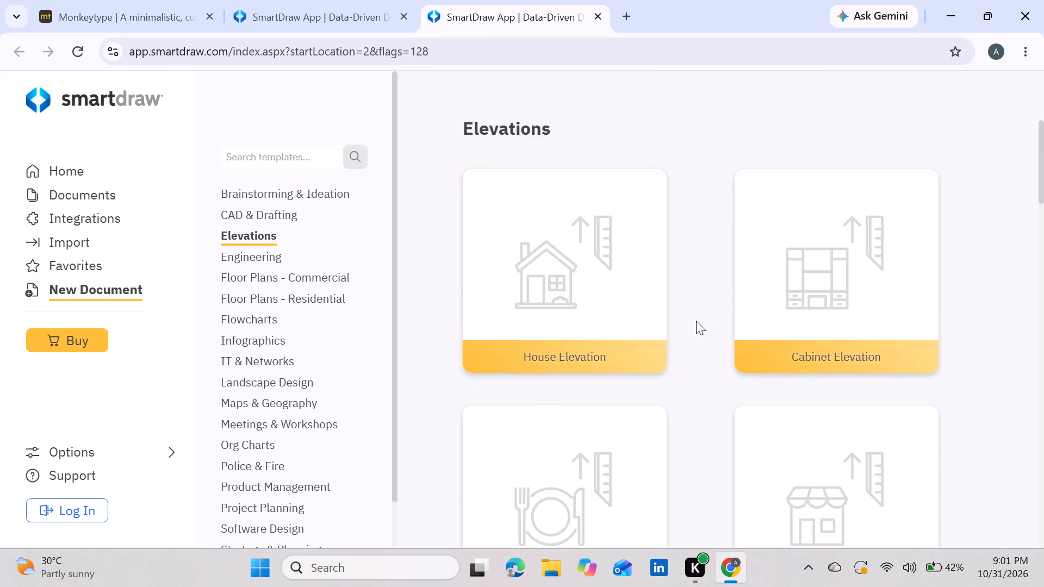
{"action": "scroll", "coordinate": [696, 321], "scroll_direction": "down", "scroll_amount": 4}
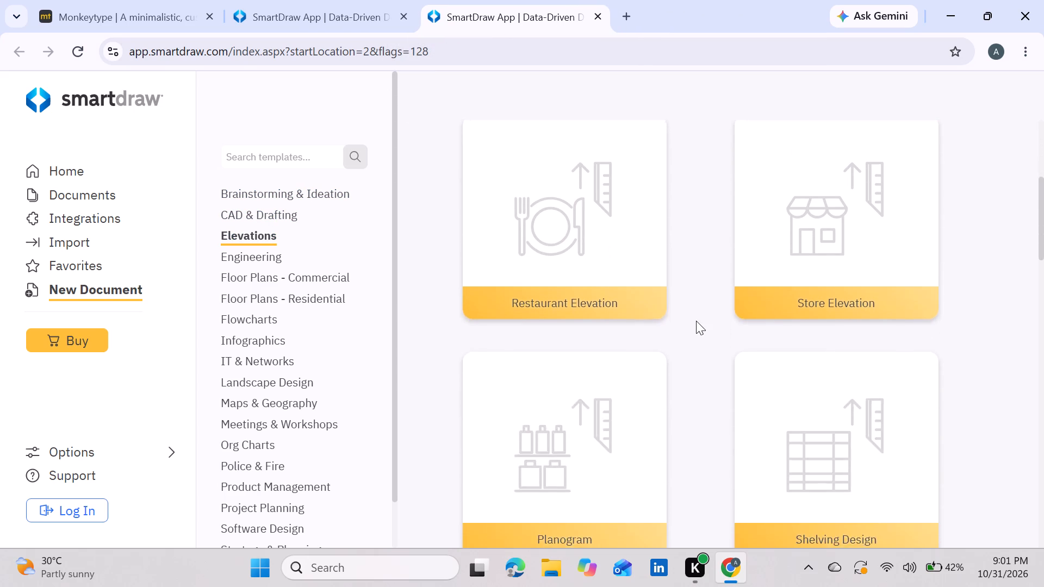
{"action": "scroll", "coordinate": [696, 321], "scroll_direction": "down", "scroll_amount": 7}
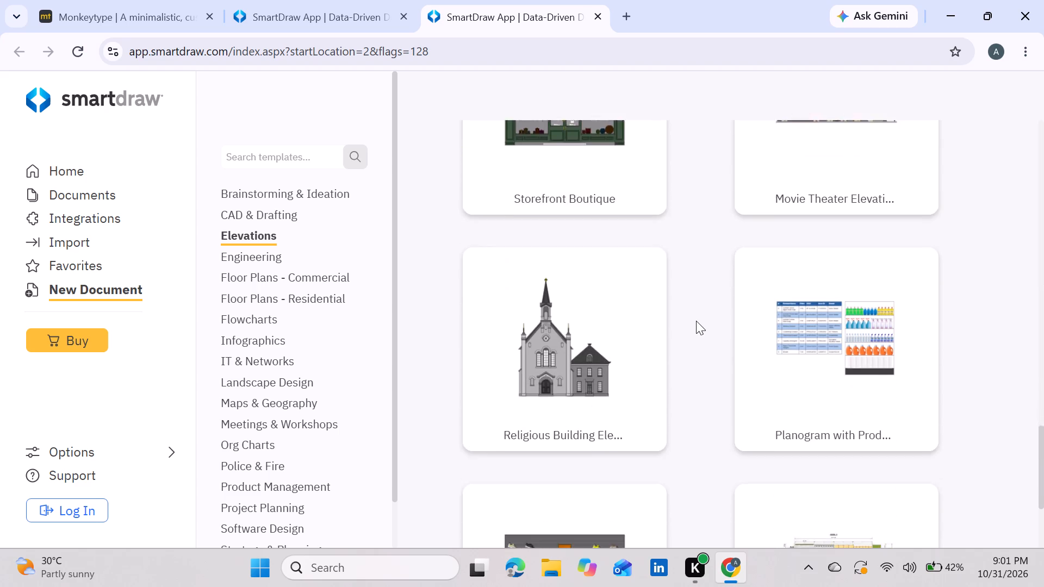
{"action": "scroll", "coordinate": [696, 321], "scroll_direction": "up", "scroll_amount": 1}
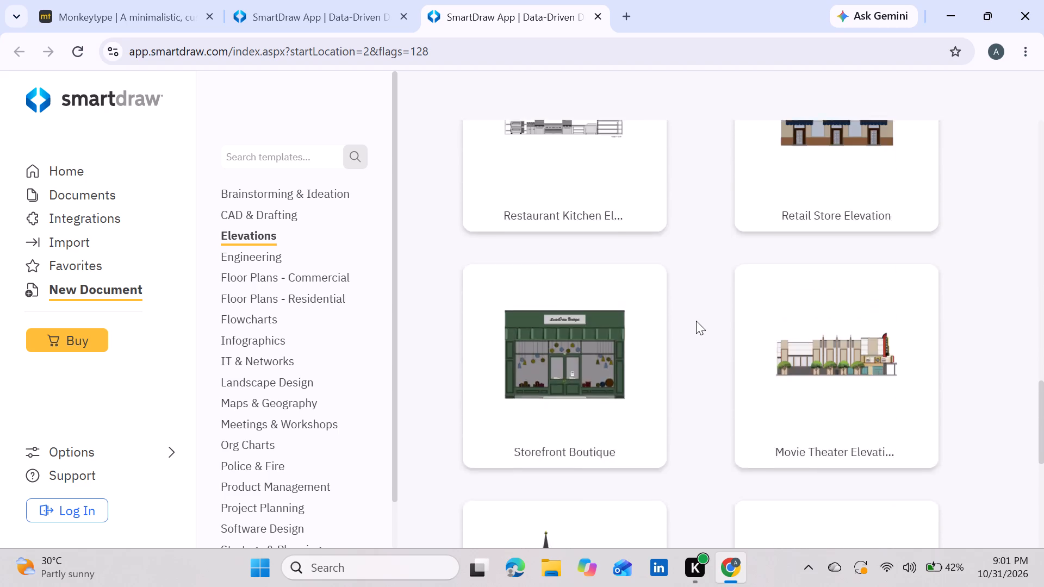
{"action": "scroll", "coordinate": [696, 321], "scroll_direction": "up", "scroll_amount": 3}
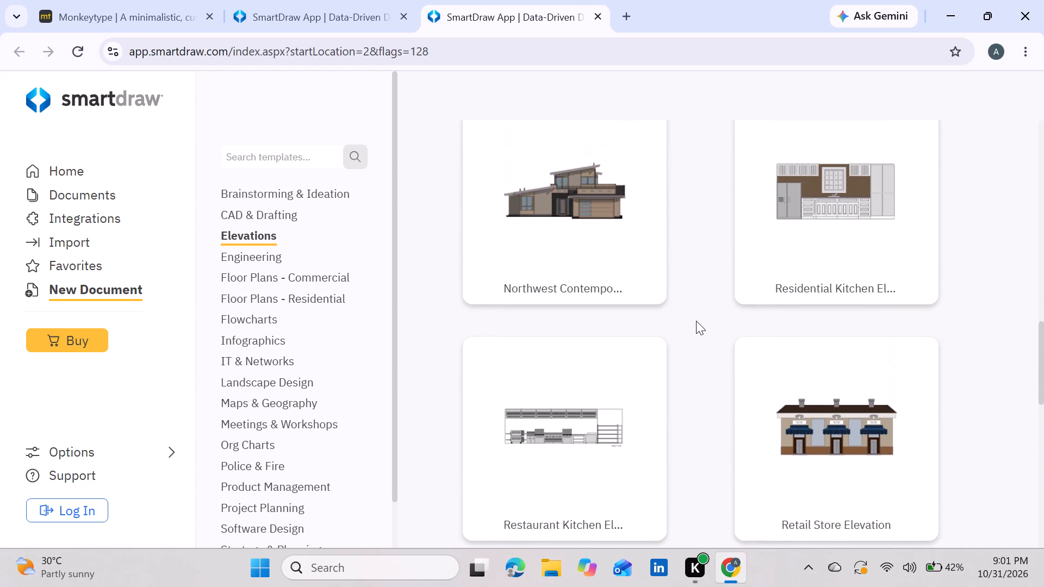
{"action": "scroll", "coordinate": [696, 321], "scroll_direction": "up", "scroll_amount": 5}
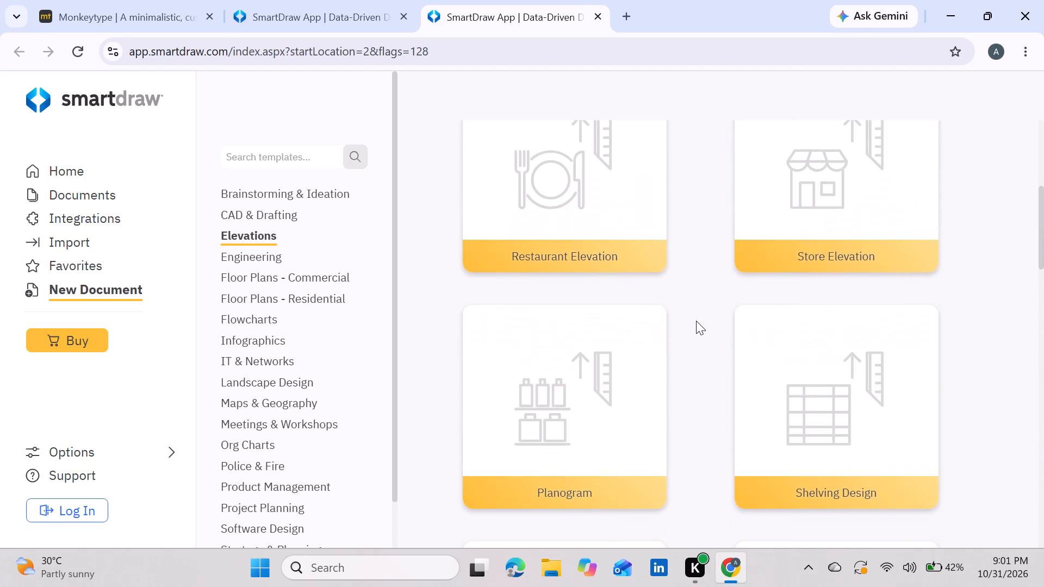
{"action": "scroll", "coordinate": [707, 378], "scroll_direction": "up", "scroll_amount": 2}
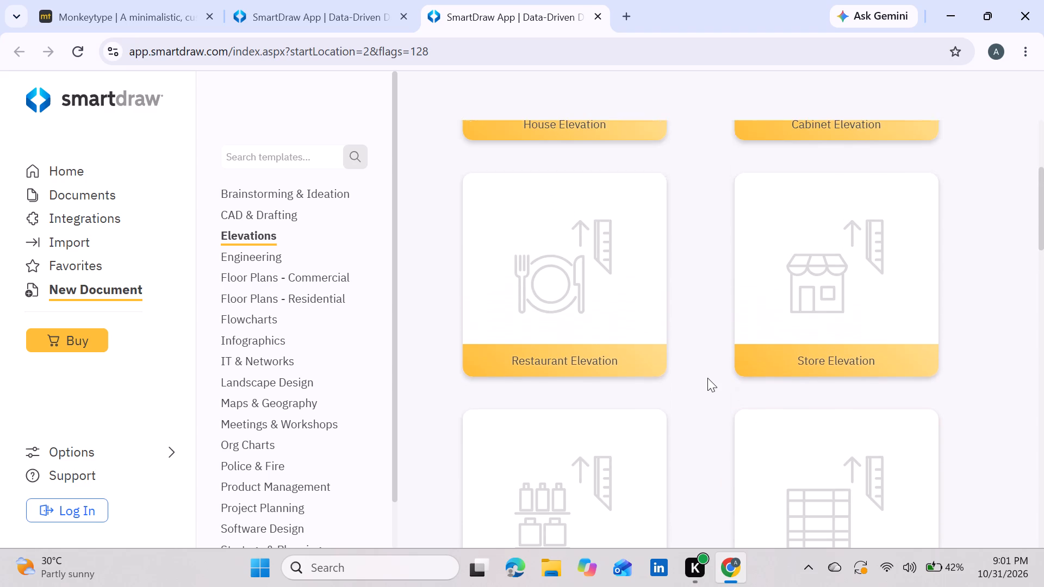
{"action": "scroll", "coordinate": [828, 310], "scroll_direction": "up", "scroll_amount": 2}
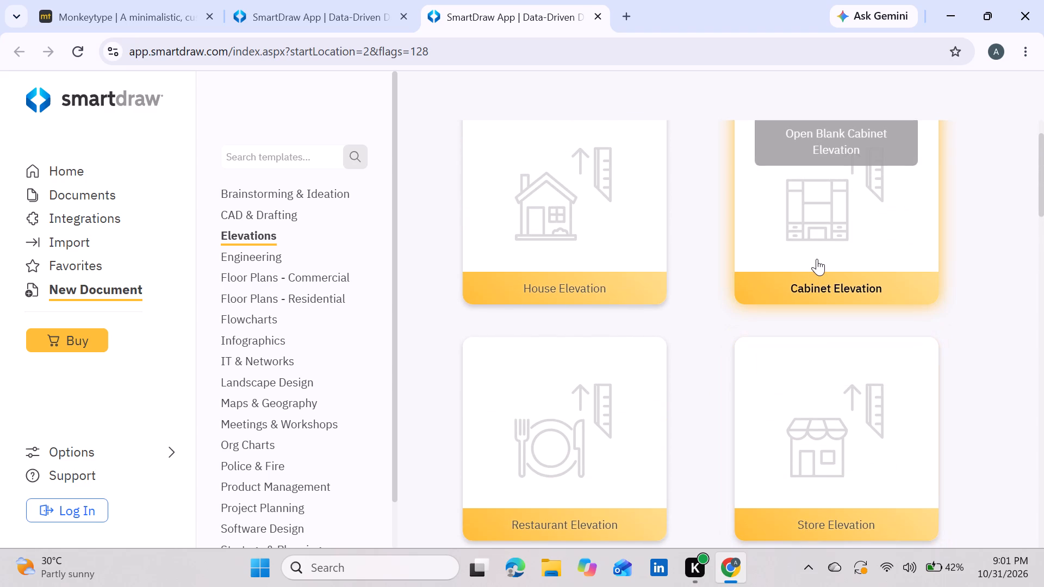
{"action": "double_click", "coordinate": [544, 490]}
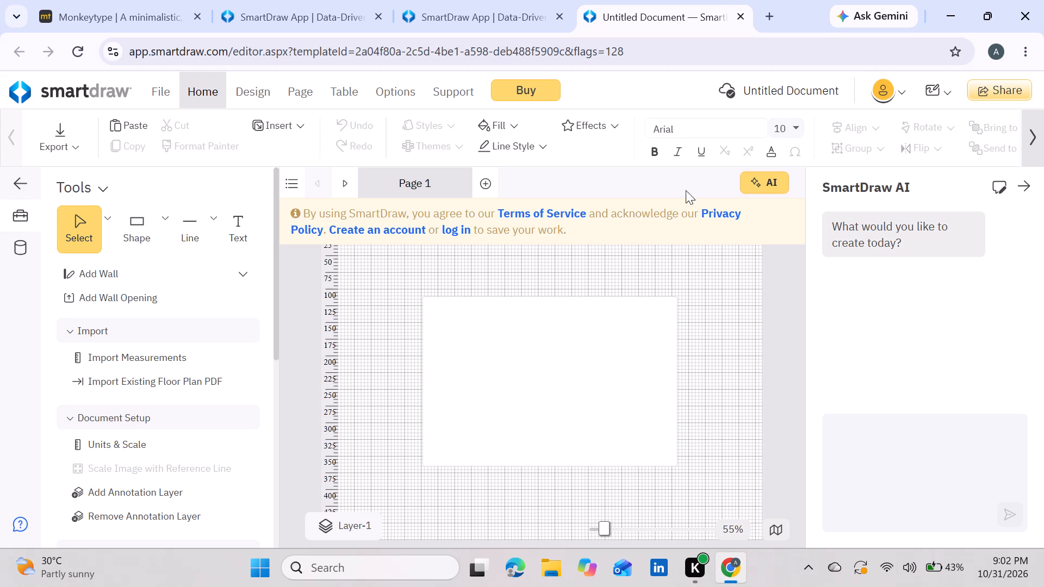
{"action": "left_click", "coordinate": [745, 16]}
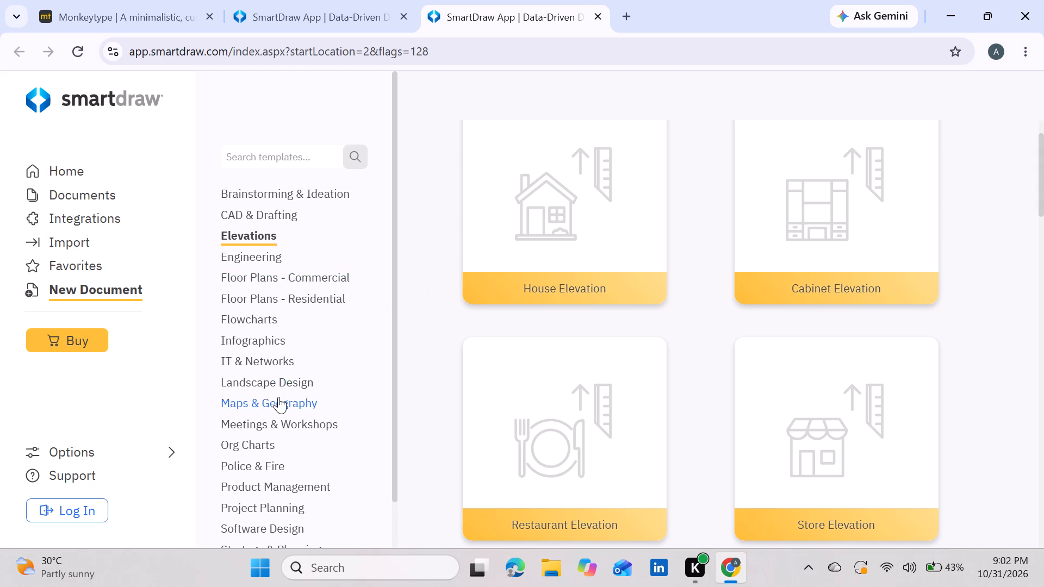
Open a blank Office Design document from the Floor Plans - Commercial templates.
{"action": "scroll", "coordinate": [278, 397], "scroll_direction": "down", "scroll_amount": 2}
{"action": "scroll", "coordinate": [285, 345], "scroll_direction": "up", "scroll_amount": 2}
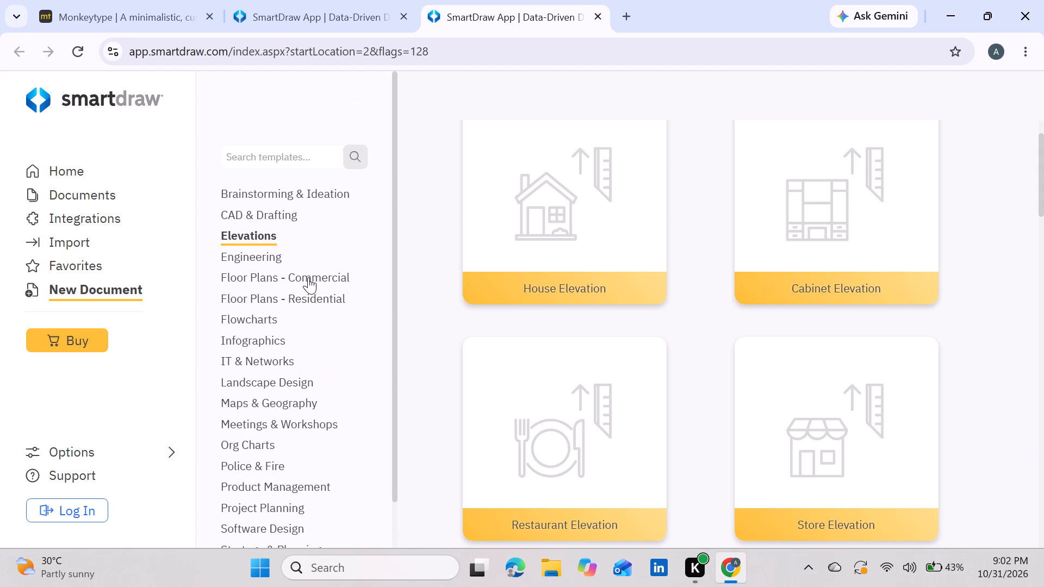
{"action": "left_click", "coordinate": [312, 274]}
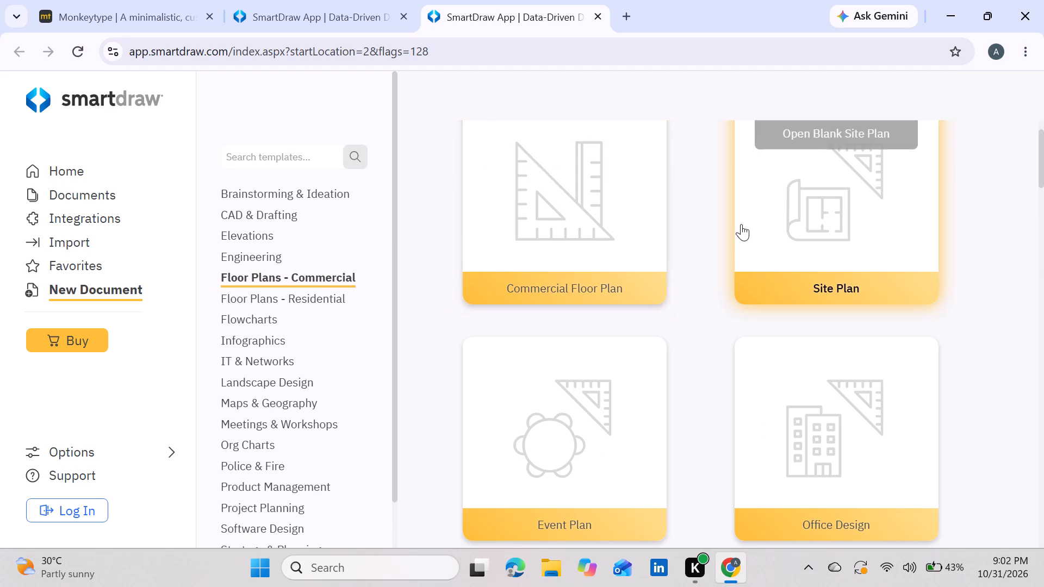
{"action": "scroll", "coordinate": [741, 224], "scroll_direction": "down", "scroll_amount": 3}
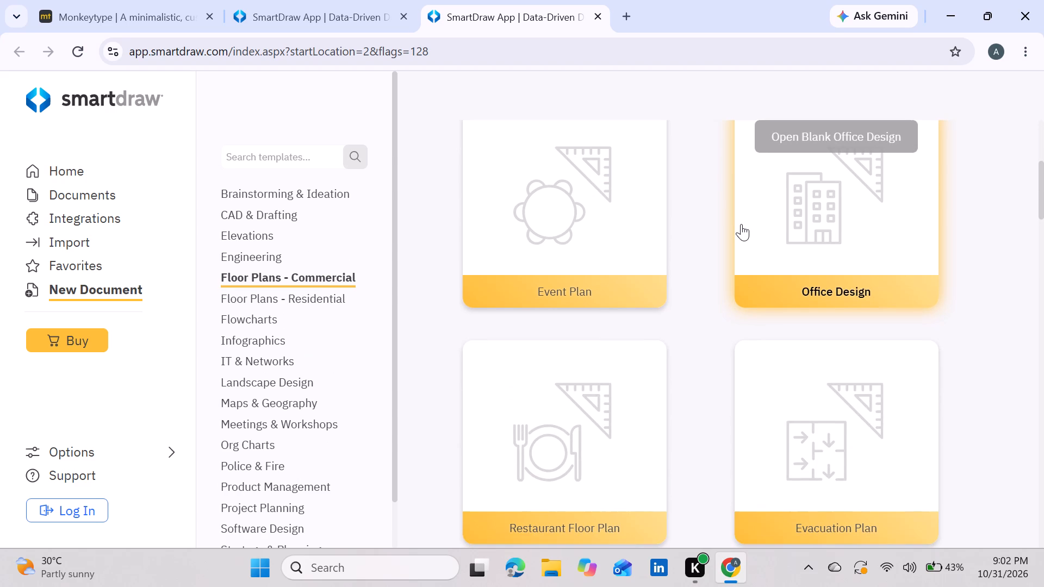
{"action": "scroll", "coordinate": [676, 276], "scroll_direction": "up", "scroll_amount": 2}
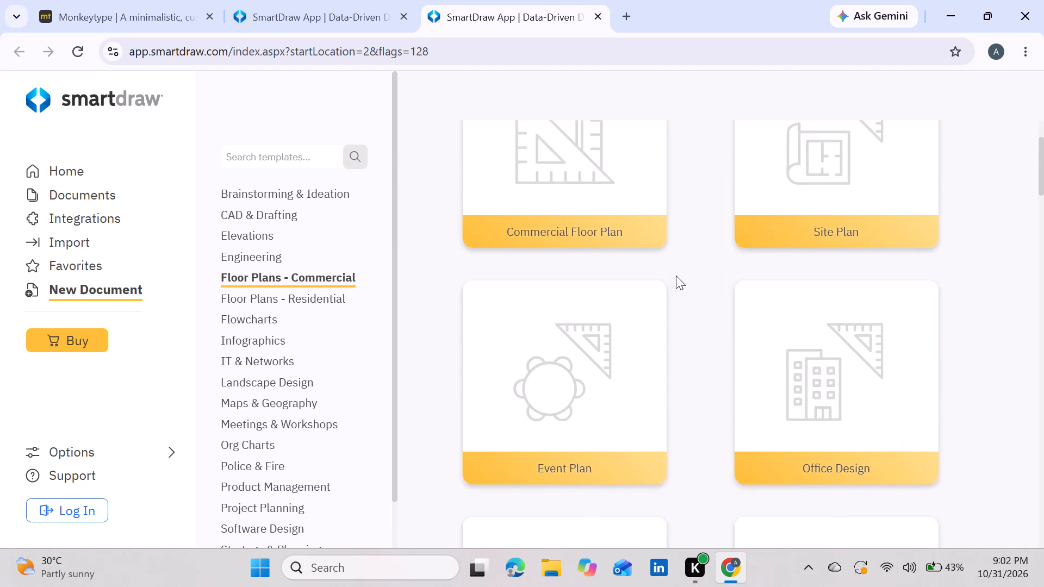
{"action": "scroll", "coordinate": [676, 276], "scroll_direction": "up", "scroll_amount": 2}
{"action": "scroll", "coordinate": [676, 276], "scroll_direction": "down", "scroll_amount": 2}
{"action": "left_click", "coordinate": [814, 346]}
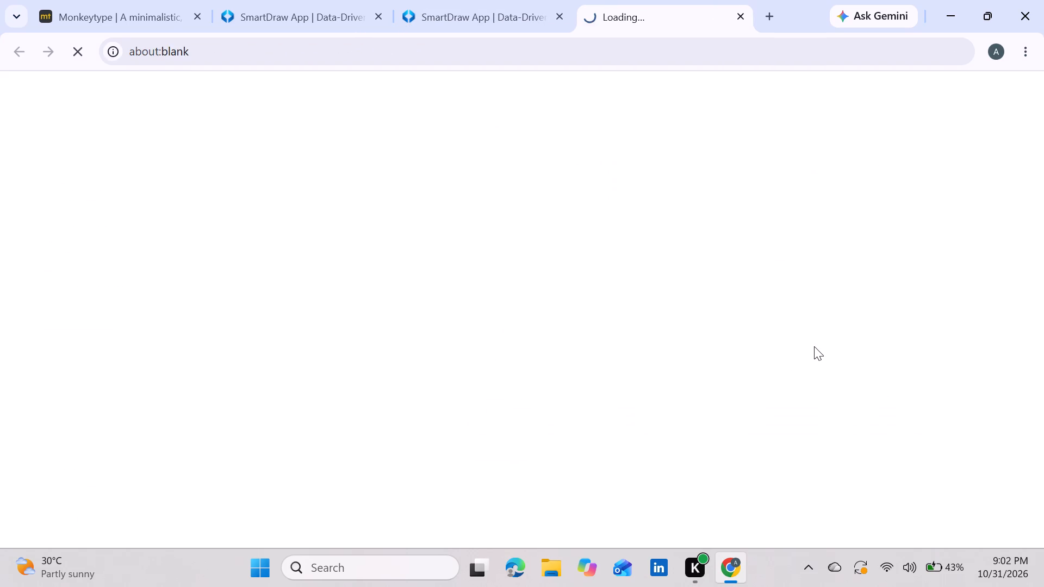